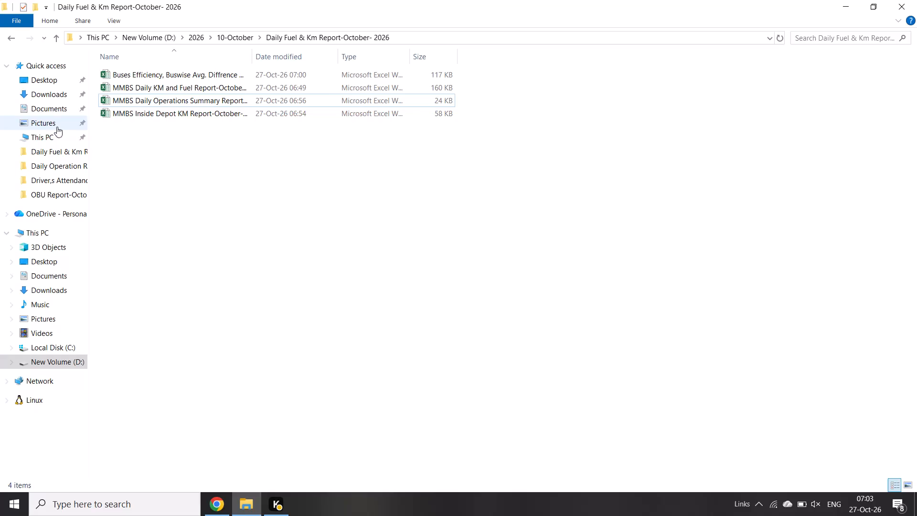
Open the MMBS Daily Drivers Attendance Report and Roster FM October-2026 workbooks together from the Driver,s Attendance-October-2026 folder in 10-October.
left_click(15, 42)
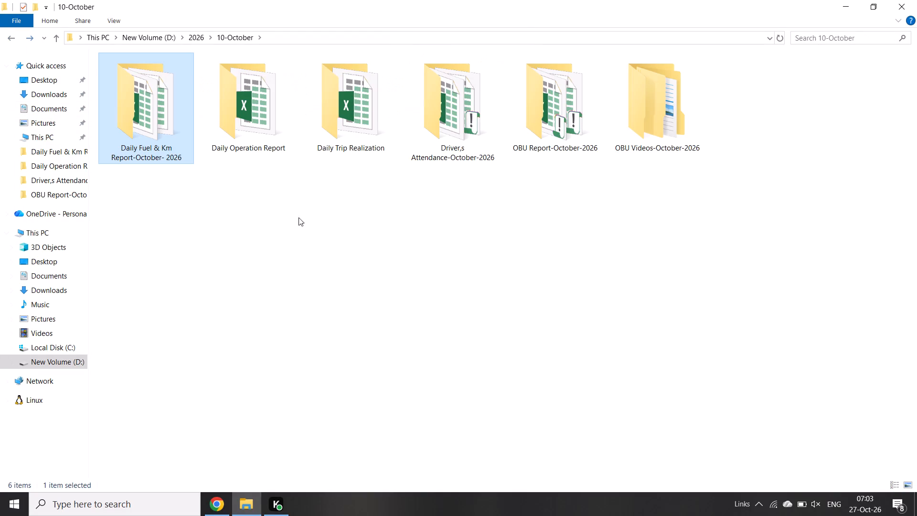
double_click(454, 129)
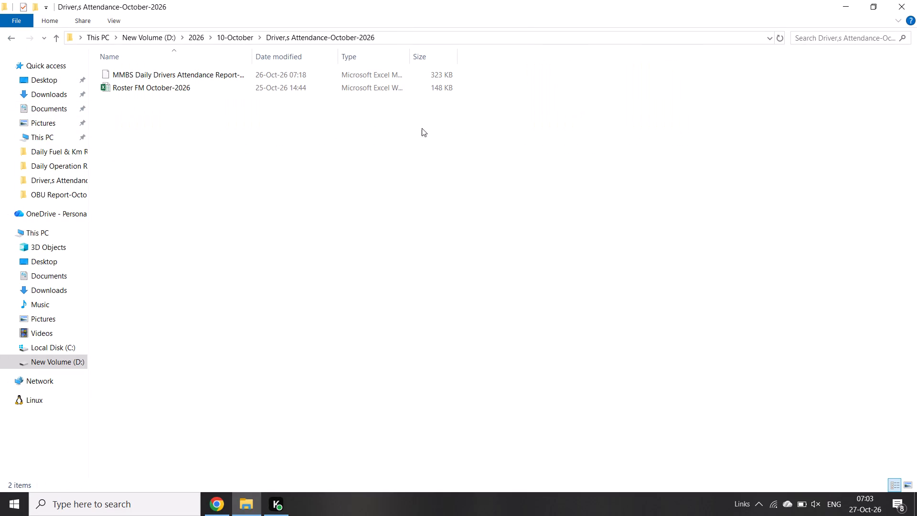
left_click_drag(163, 129, 166, 79)
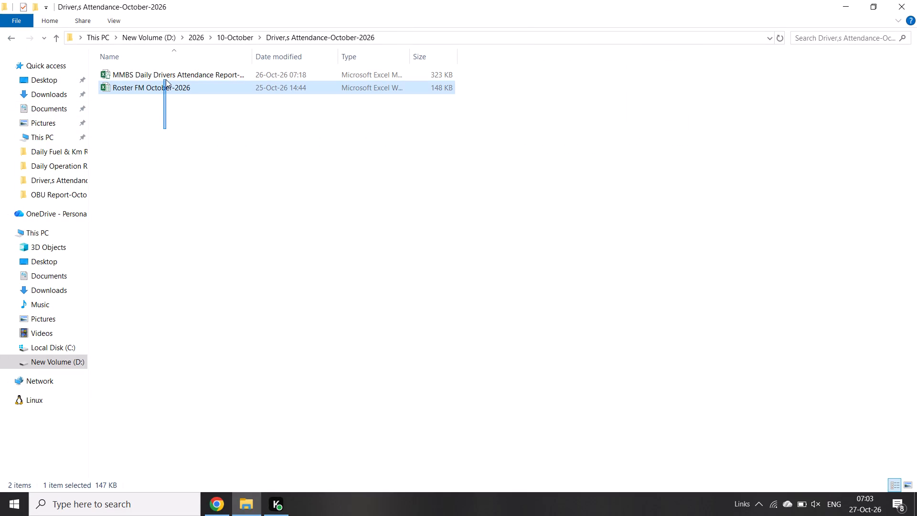
left_click_drag(166, 79, 166, 76)
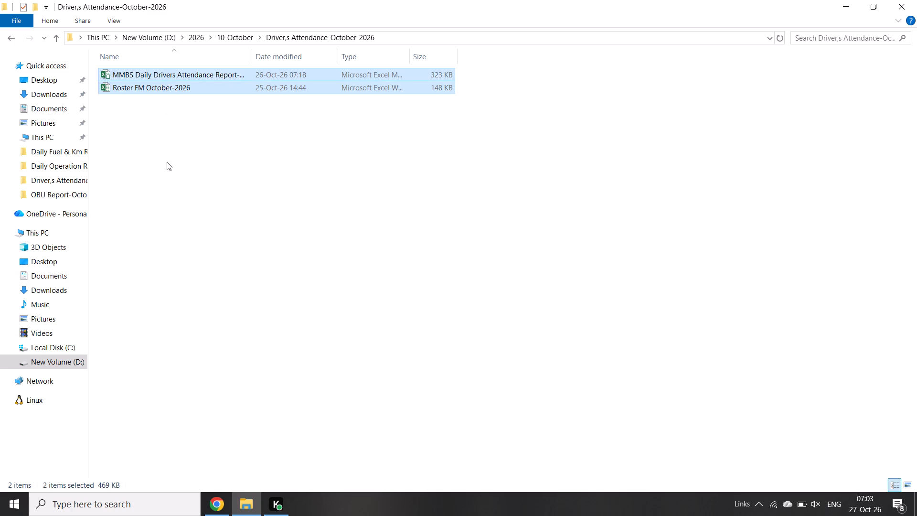
key("Return")
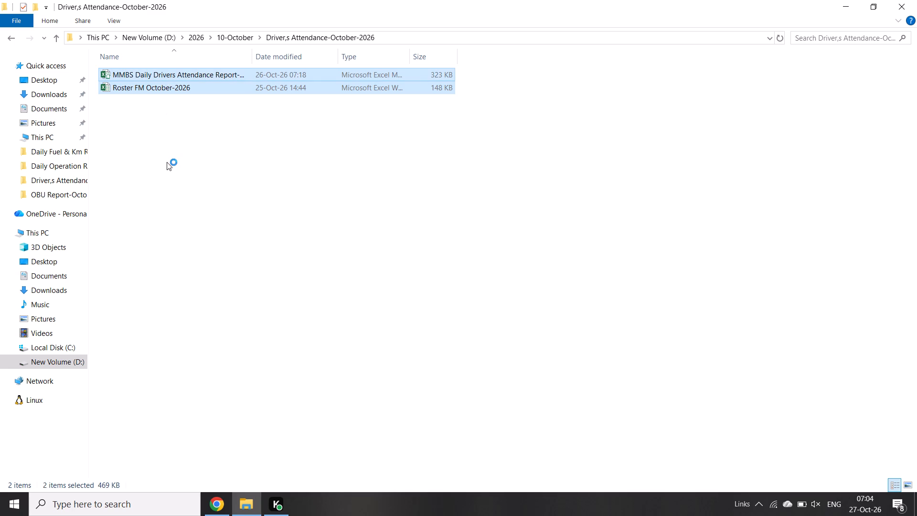
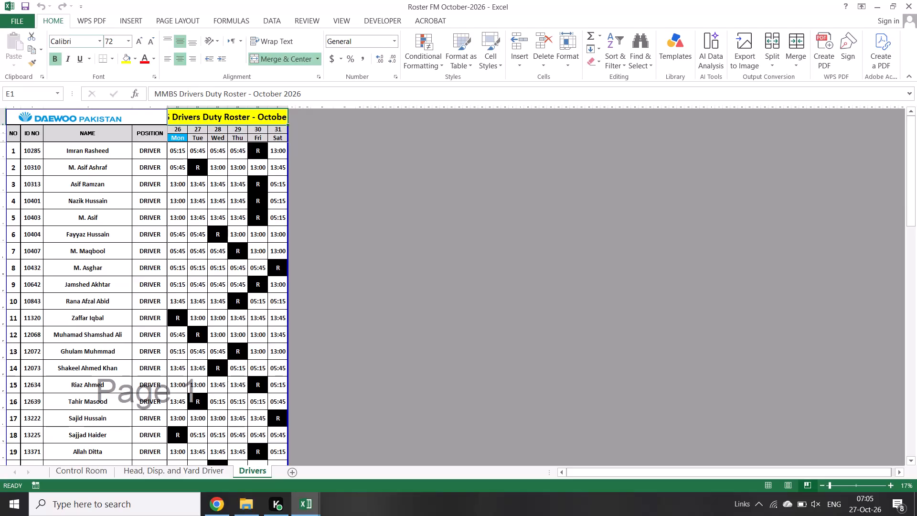
On the Drivers roster sheet, hide the date columns 26, 27 and 29 to 31 so only 28 is left.
left_click_drag(175, 106, 189, 104)
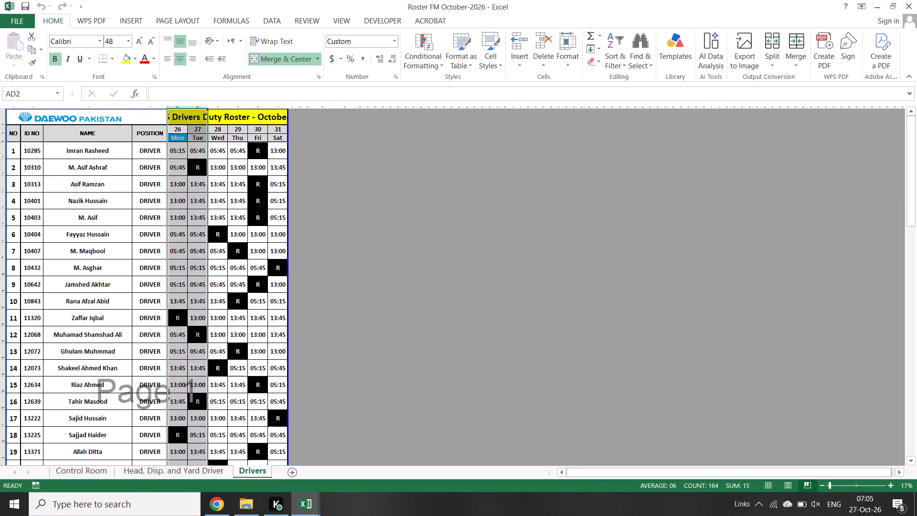
key("ctrl+0")
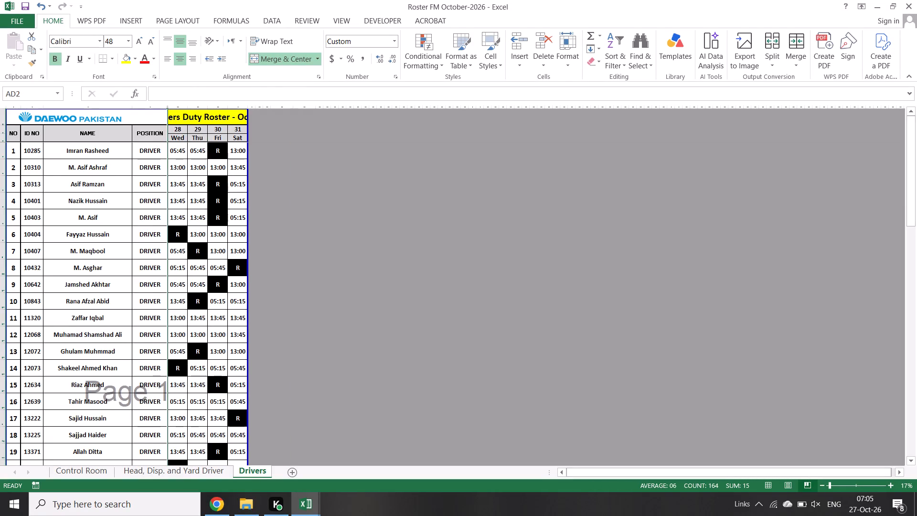
left_click_drag(196, 107, 234, 107)
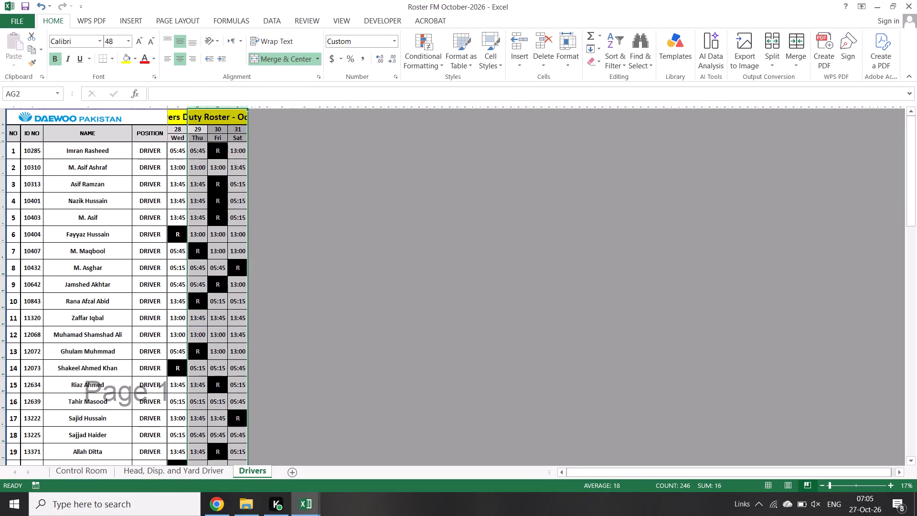
key("ctrl+0")
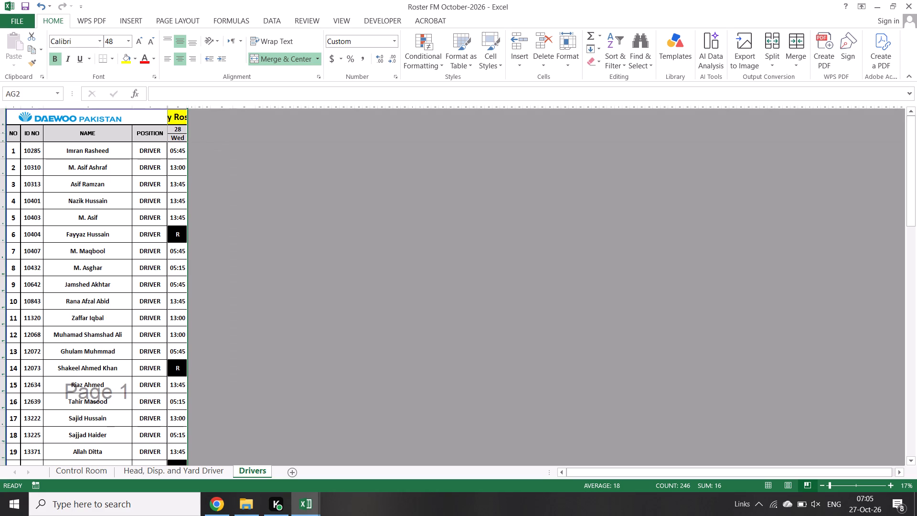
On the Head, Disp. and Yard Driver sheet, hide the date columns 26, 27 and 29 to 31, leaving only 28.
left_click(196, 473)
left_click_drag(191, 107, 216, 107)
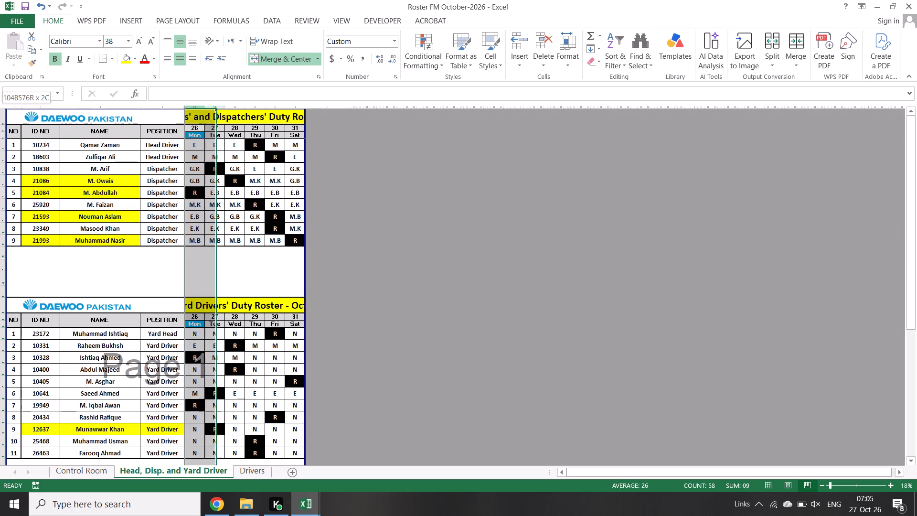
left_click_drag(216, 107, 216, 107)
key("ctrl+0")
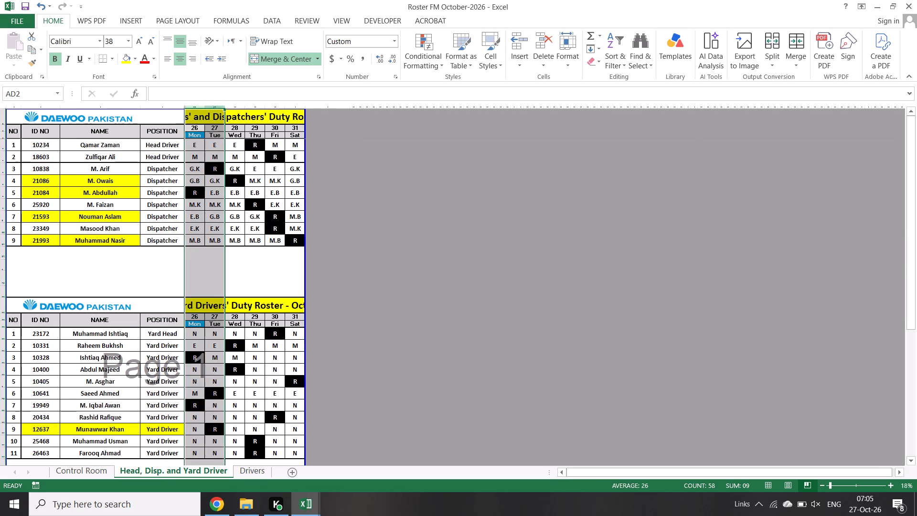
left_click_drag(213, 108, 241, 107)
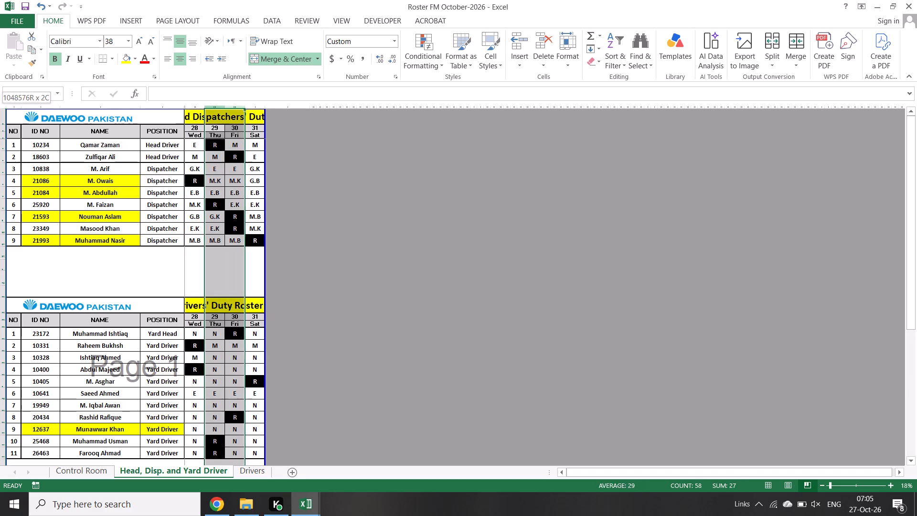
left_click_drag(241, 107, 254, 109)
key("ctrl+0")
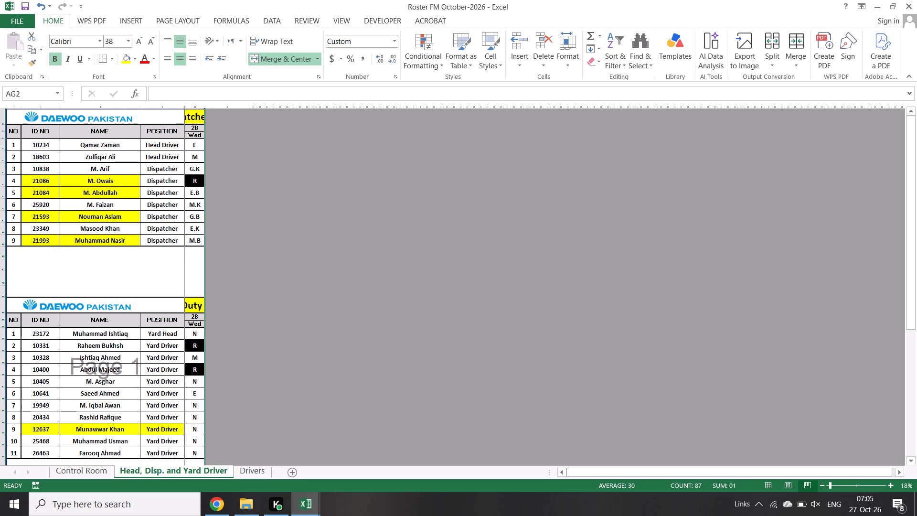
scroll(179, 230, "up", 1, "ctrl")
Add filters to the Drivers sheet's date row and filter the 28 column to show only the 05:15 shift.
left_click(237, 469)
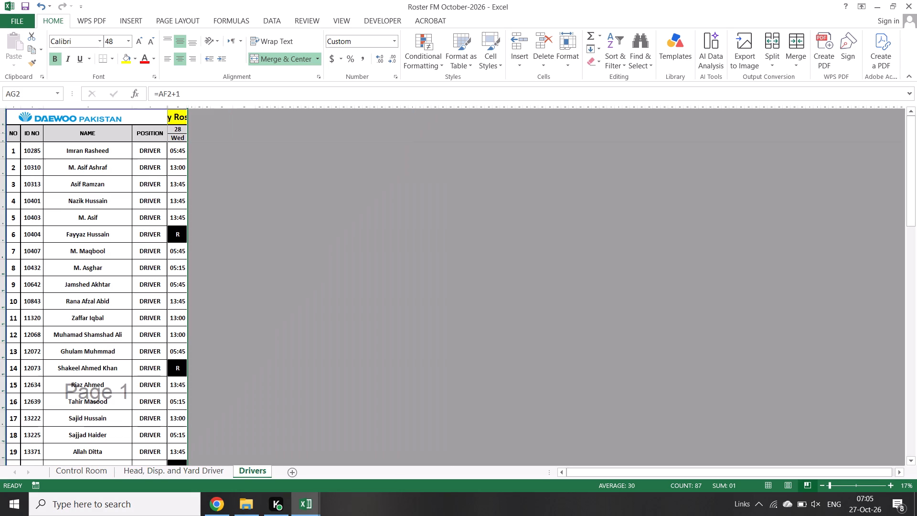
scroll(175, 288, "up", 1, "ctrl")
scroll(175, 288, "down", 1, "ctrl")
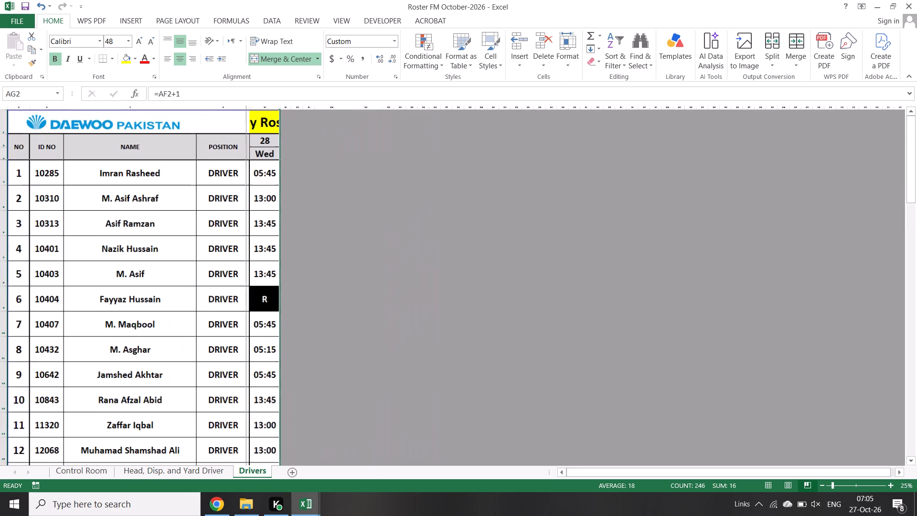
scroll(210, 227, "up", 4)
left_click(266, 141)
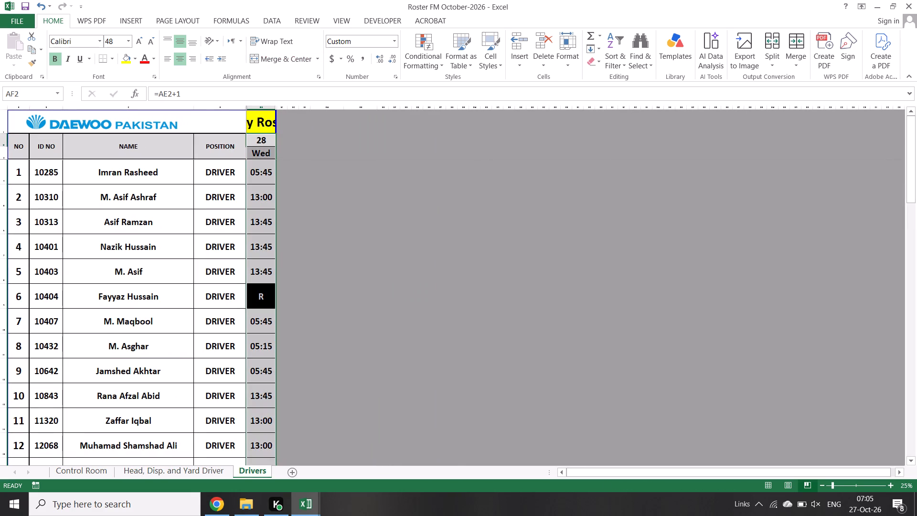
key("ctrl+shift+l")
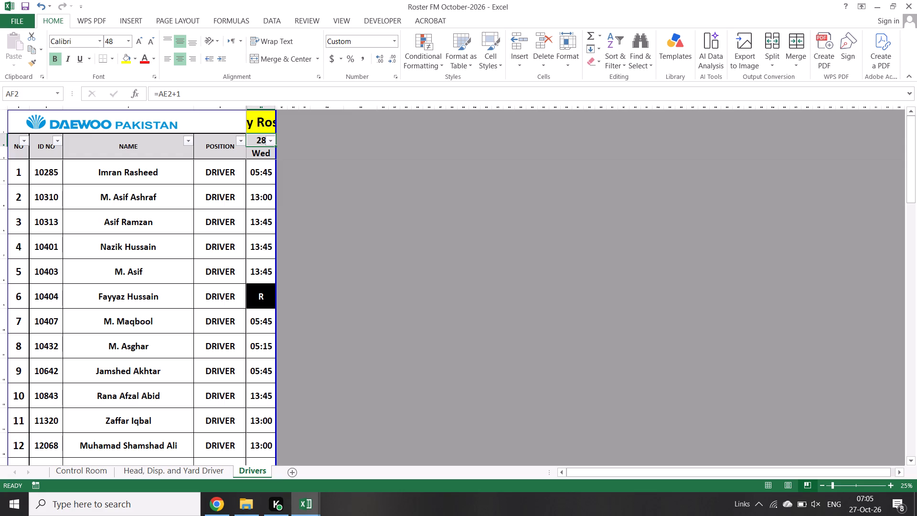
left_click(270, 139)
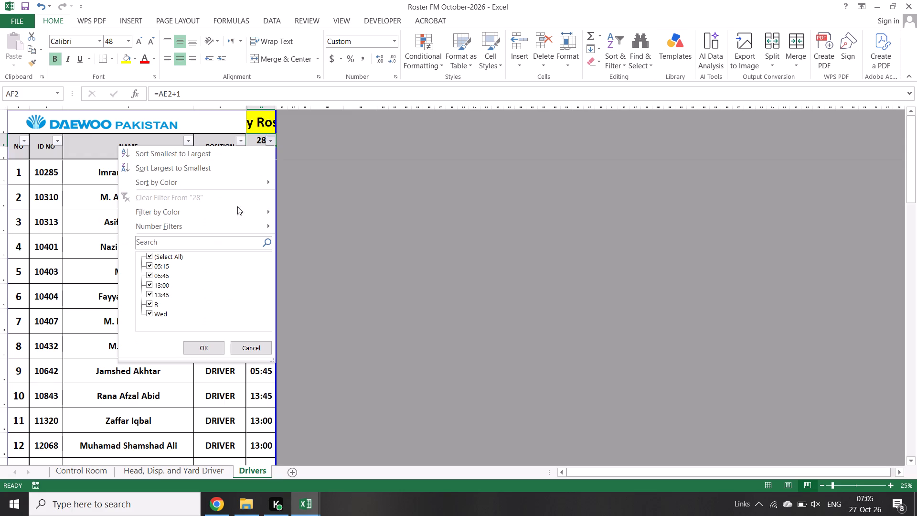
left_click(172, 257)
left_click(162, 265)
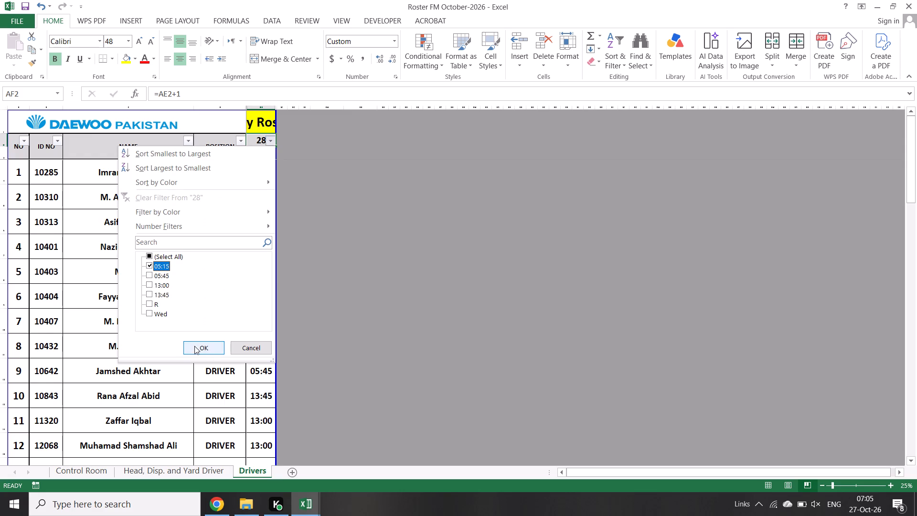
left_click(197, 352)
scroll(151, 216, "up", 6)
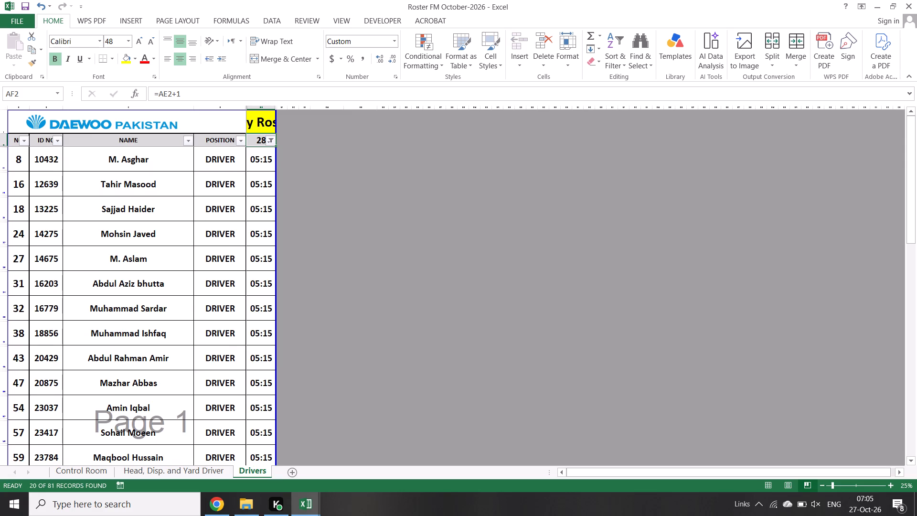
In the attendance report workbook, duplicate the 27-10-2026 sheet after itself and rename the copy 28-10-2026.
key("alt+Tab")
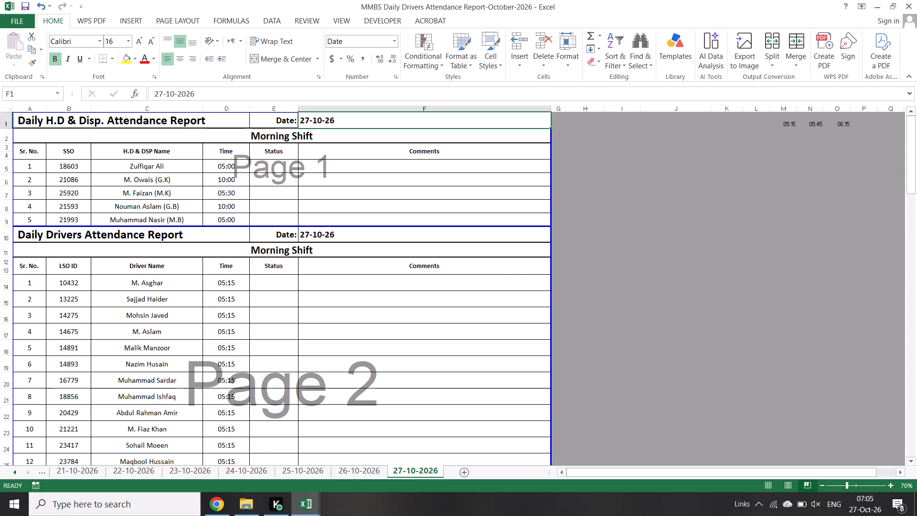
left_click_drag(421, 470, 467, 470, "ctrl")
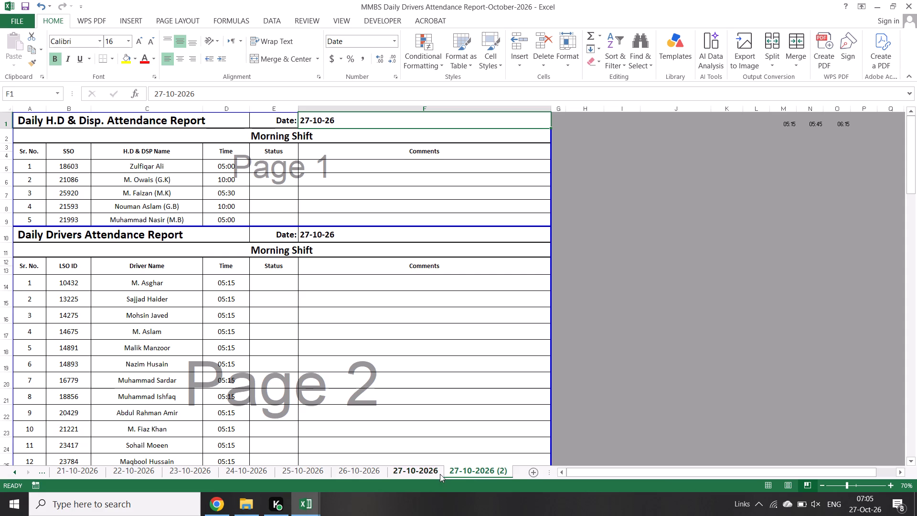
double_click(465, 473)
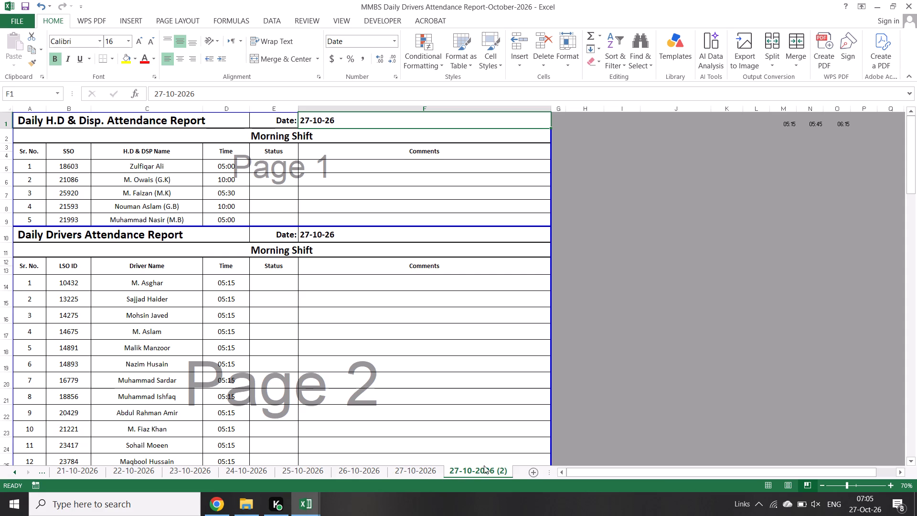
double_click(482, 473)
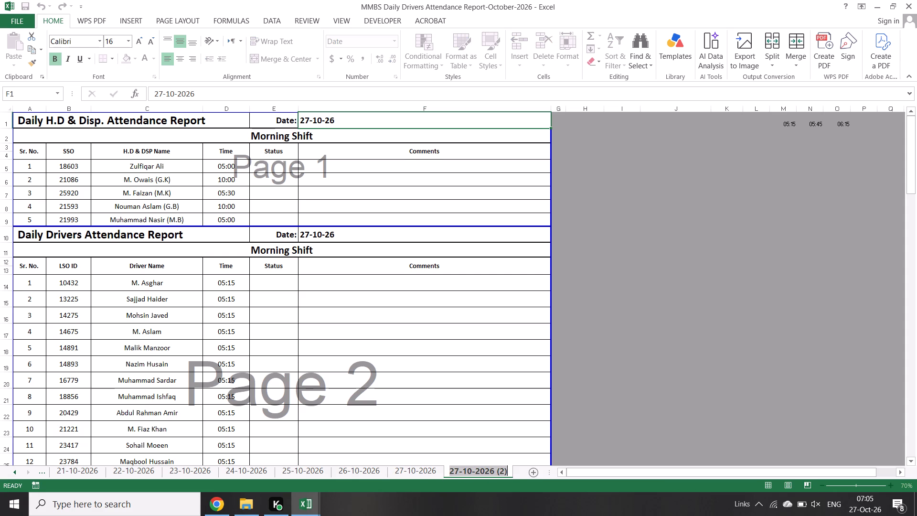
type("28")
type("-10")
type("-2026")
key("Return")
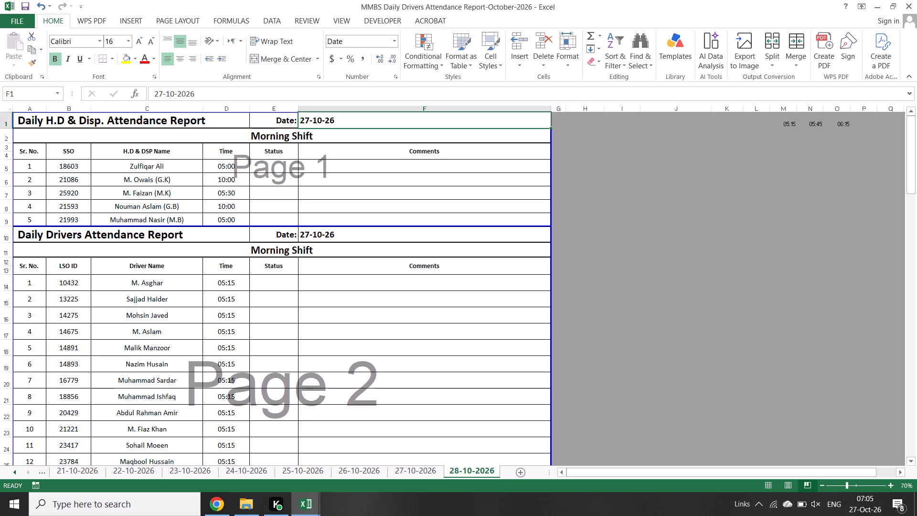
Set the date of the morning H.D & Disp. attendance report to 28-10-2026.
left_click(318, 123)
type("28-")
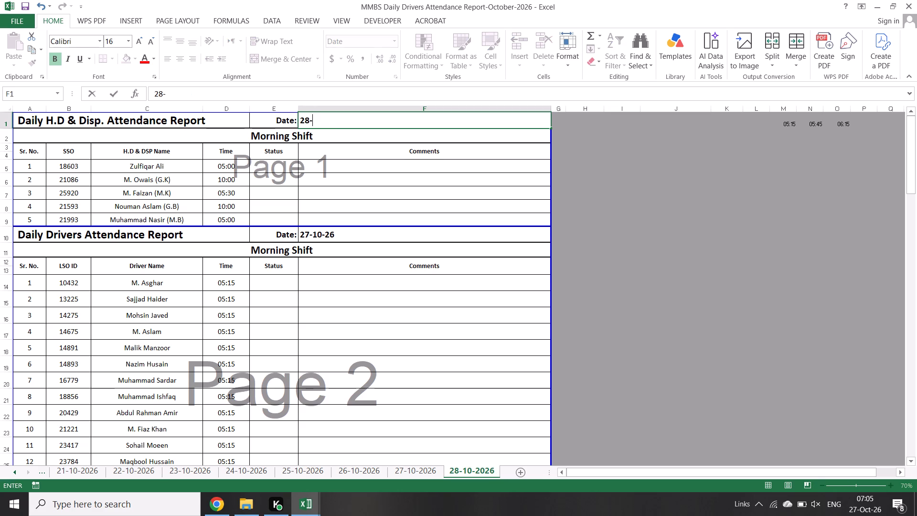
type("10")
type("-202")
key("6")
key("Return")
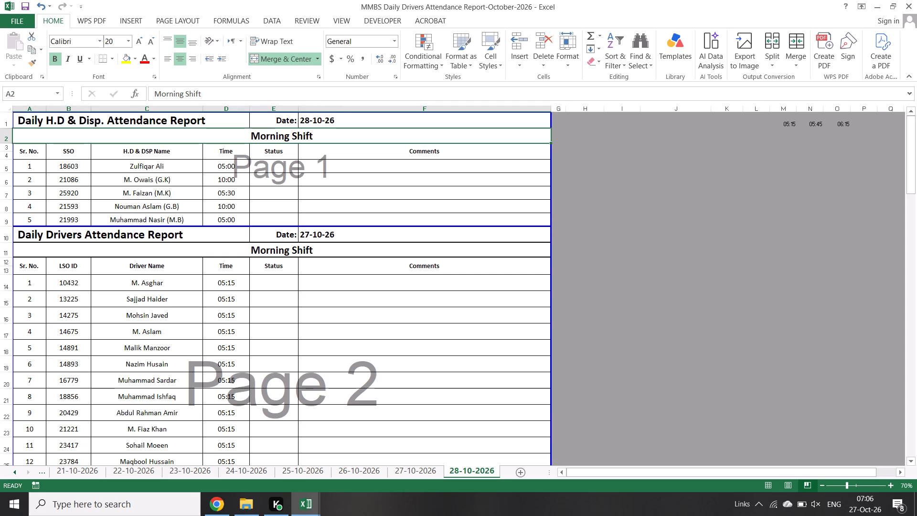
Copy the 28-10-26 date into the headers of the morning drivers, evening H.D & Disp. and evening drivers reports.
left_click(360, 126)
key("ctrl+c")
left_click(344, 231)
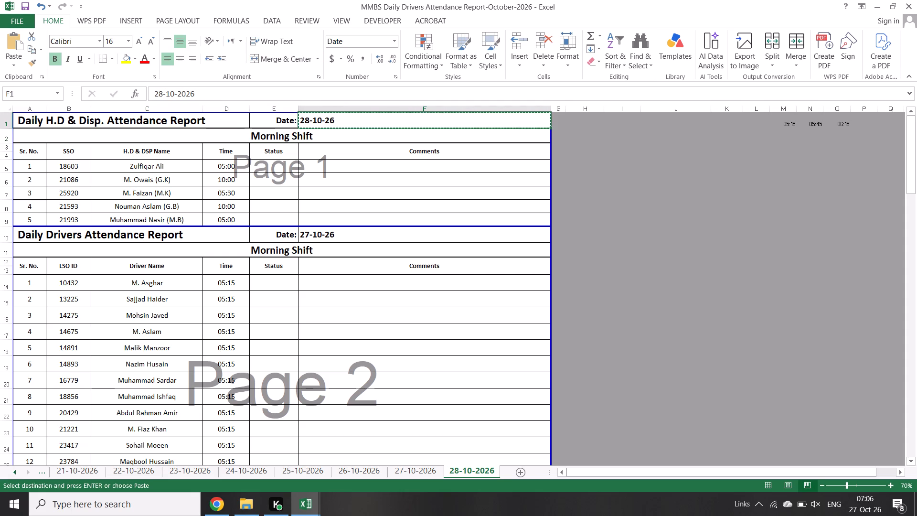
key("ctrl+v")
scroll(336, 310, "down", 13)
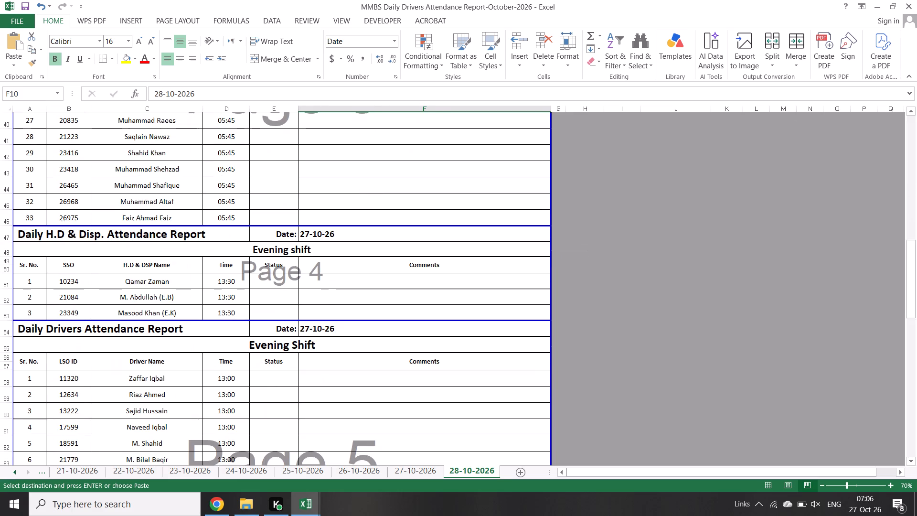
left_click(329, 239)
key("ctrl+v")
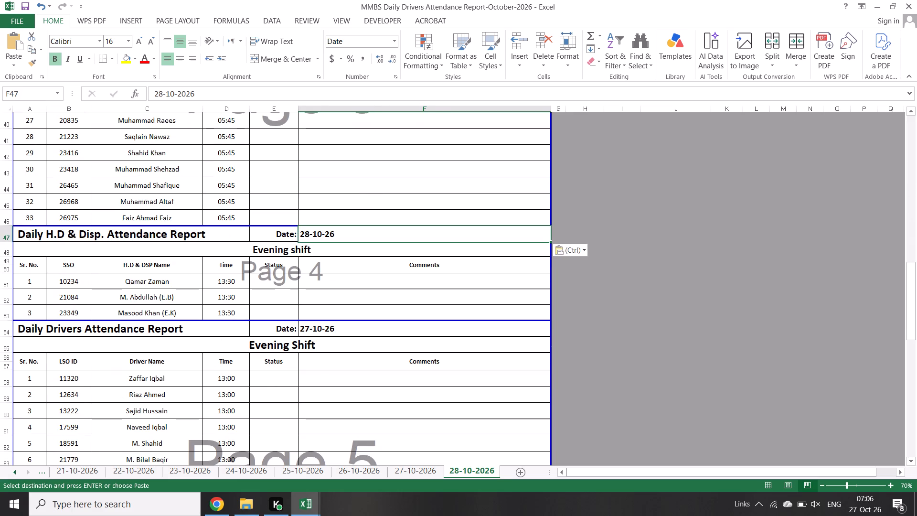
left_click(339, 324)
key("ctrl+v")
Select the first morning driver's LSO ID cell and save the attendance report workbook.
scroll(336, 355, "up", 6)
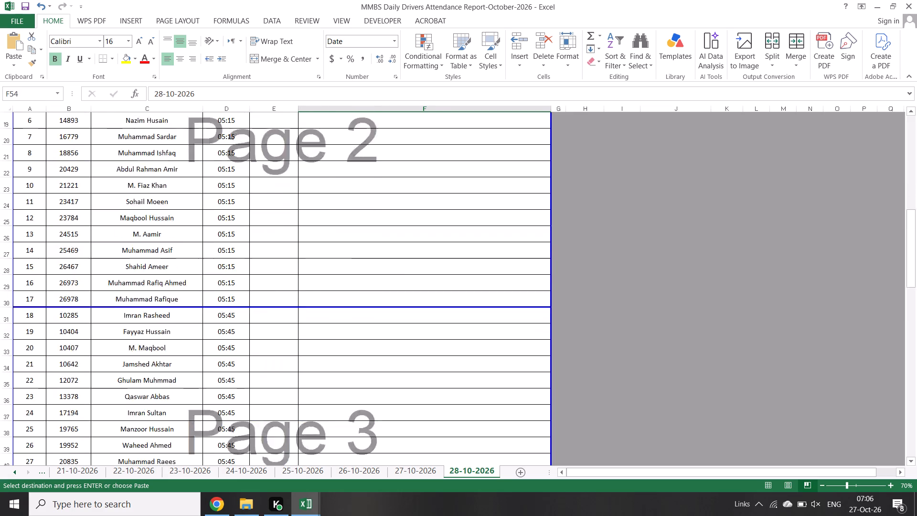
scroll(336, 355, "up", 14)
left_click(73, 284)
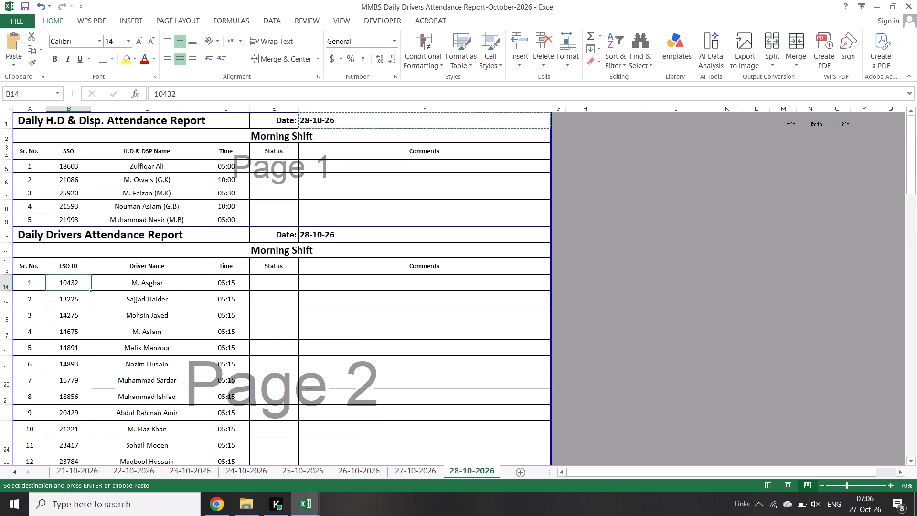
key("ctrl+s")
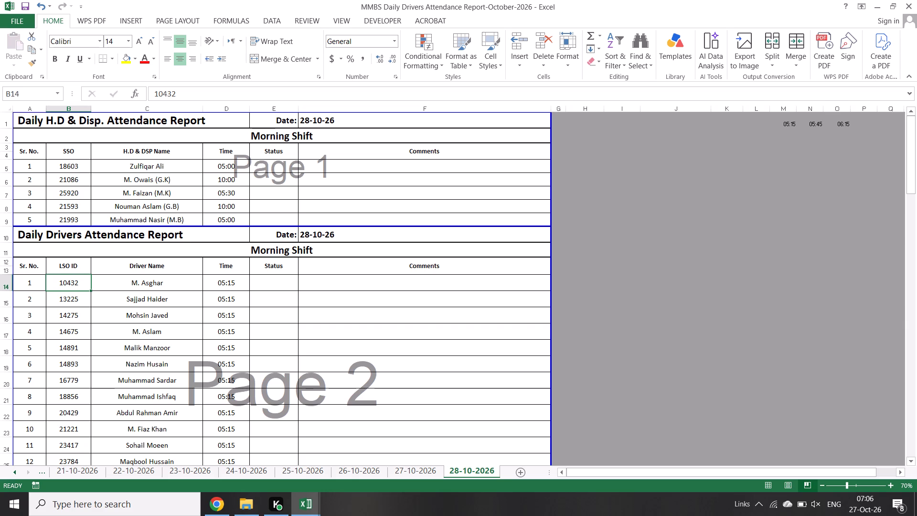
Return to the roster workbook and reapply the 05:15 filter on the Drivers sheet's 28 column.
key("alt+Tab")
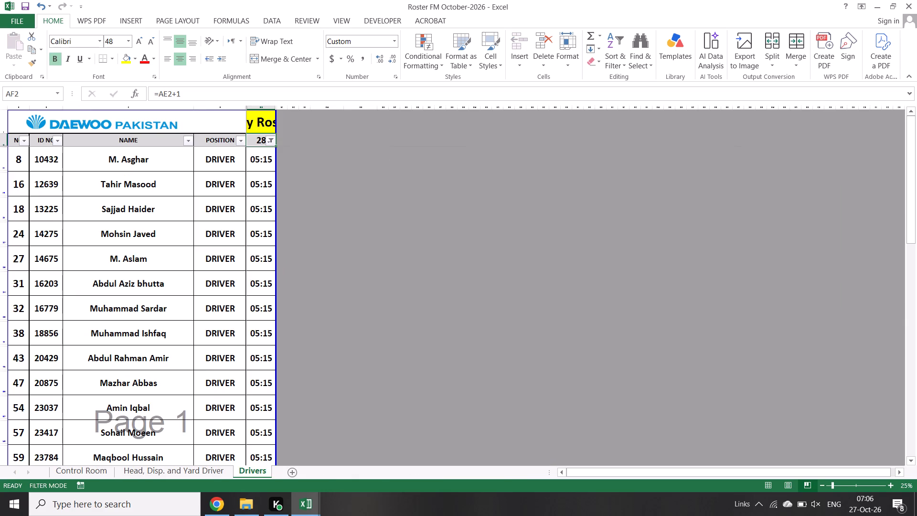
left_click(271, 141)
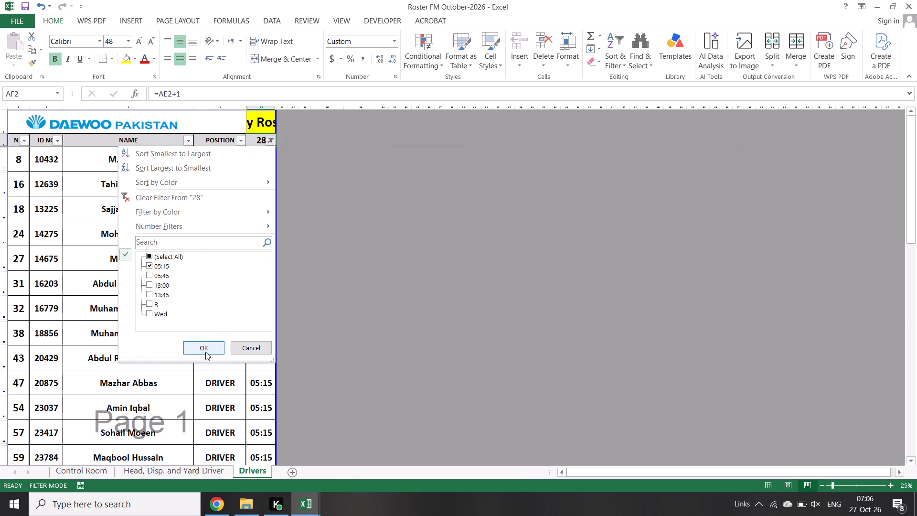
left_click(205, 349)
Copy the IDs and names of all 05:15 drivers from the roster and paste them as values from morning driver 1 in the attendance report.
scroll(120, 276, "up", 4)
left_click_drag(52, 164, 77, 166)
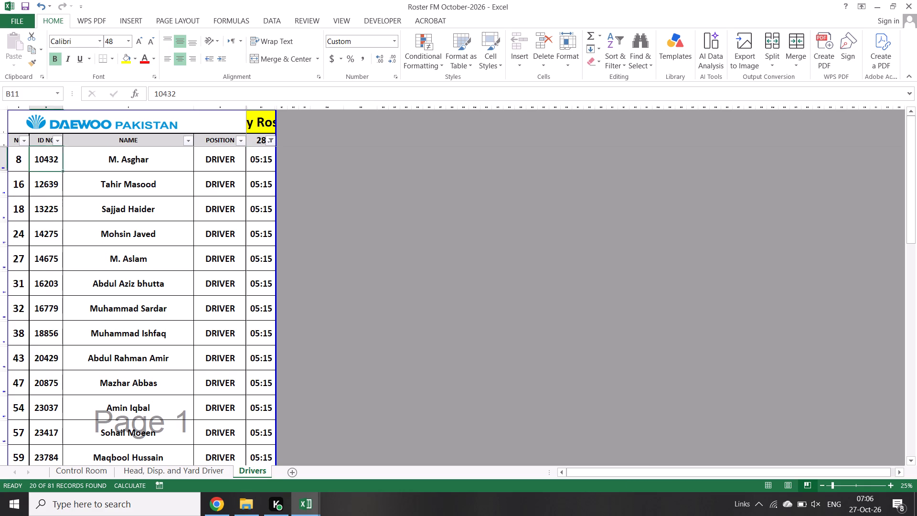
left_click_drag(77, 166, 78, 166)
scroll(74, 227, "up", 6)
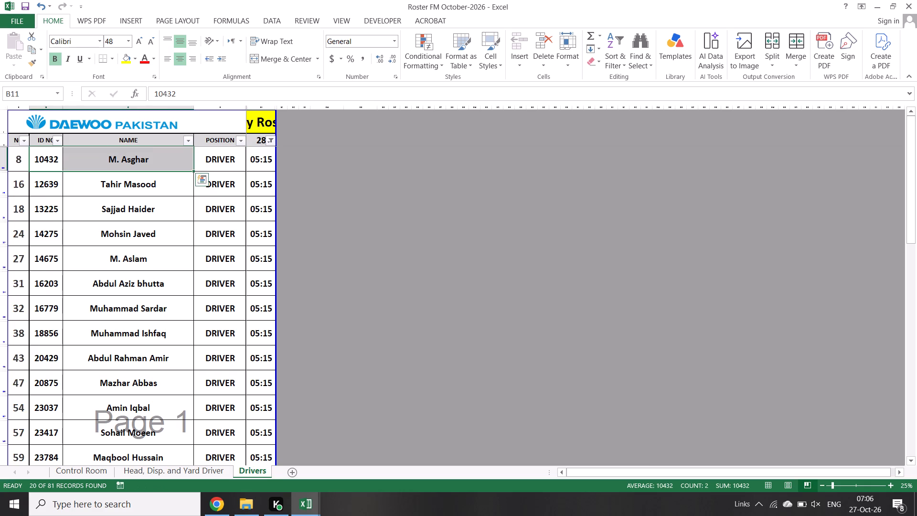
key("ctrl+shift+Down")
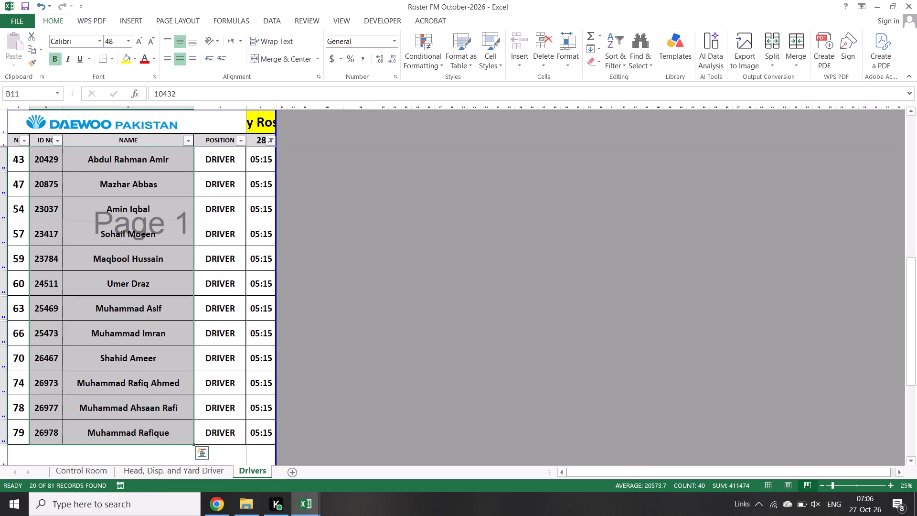
key("ctrl+c")
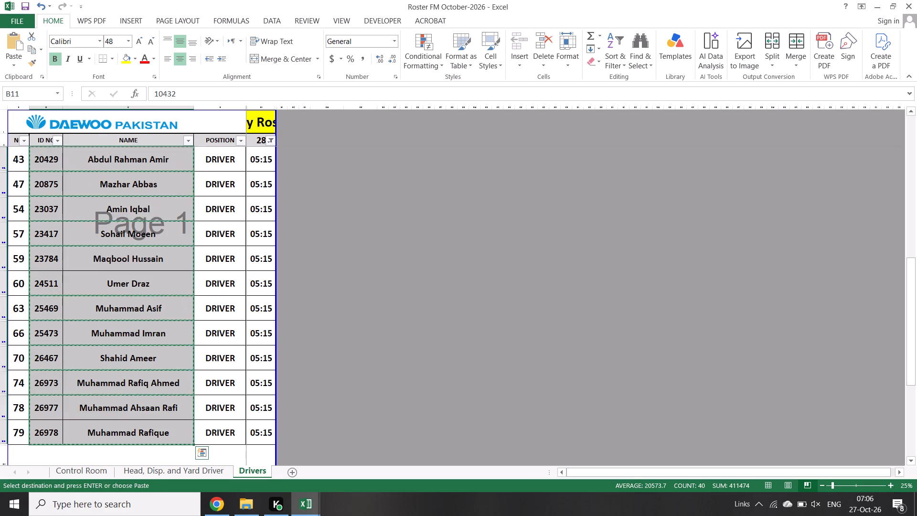
key("alt+Tab")
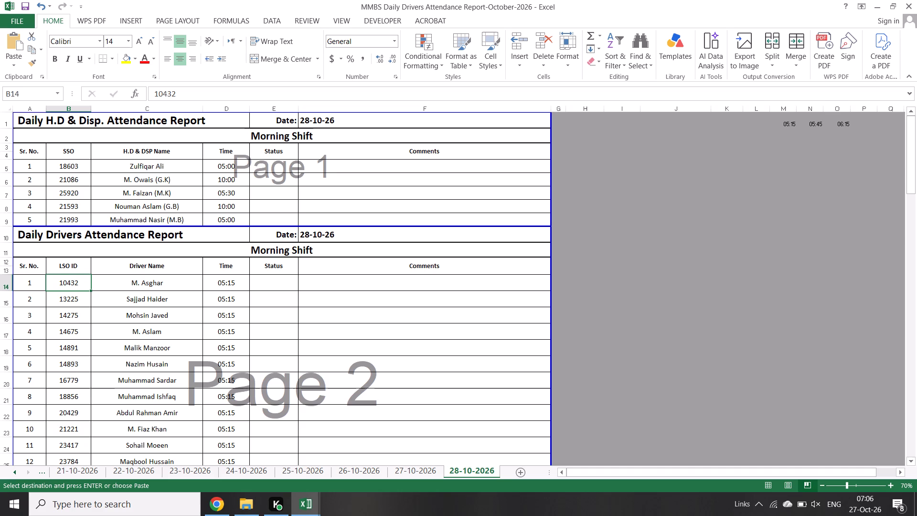
right_click(66, 281)
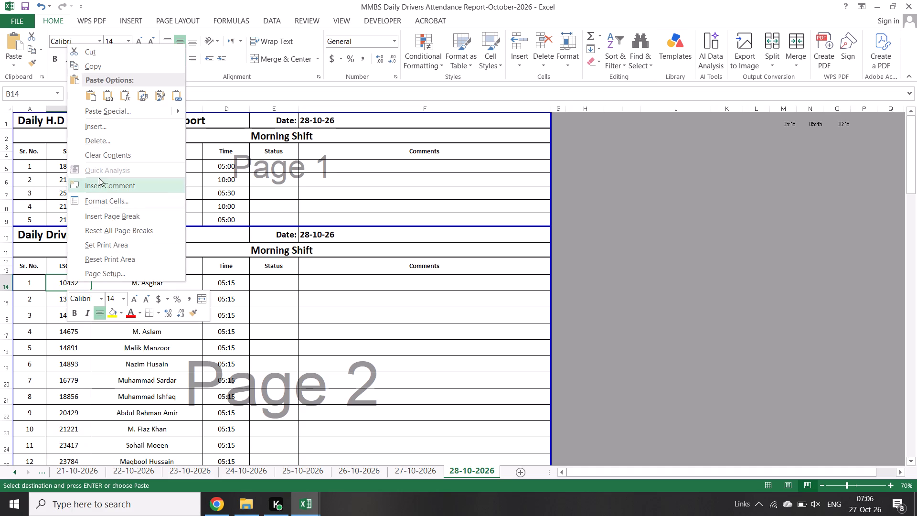
left_click(111, 96)
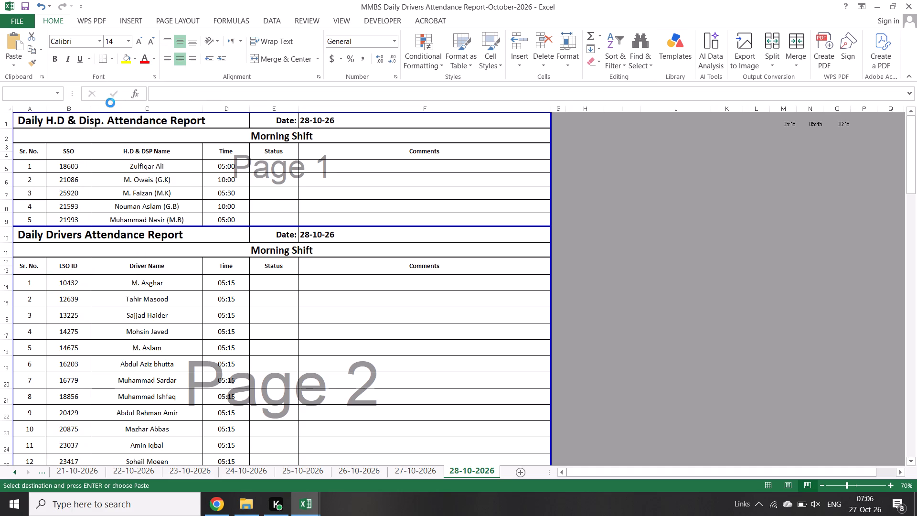
Move the page break in the morning drivers list down to below Sr. No. 20.
scroll(202, 349, "down", 5)
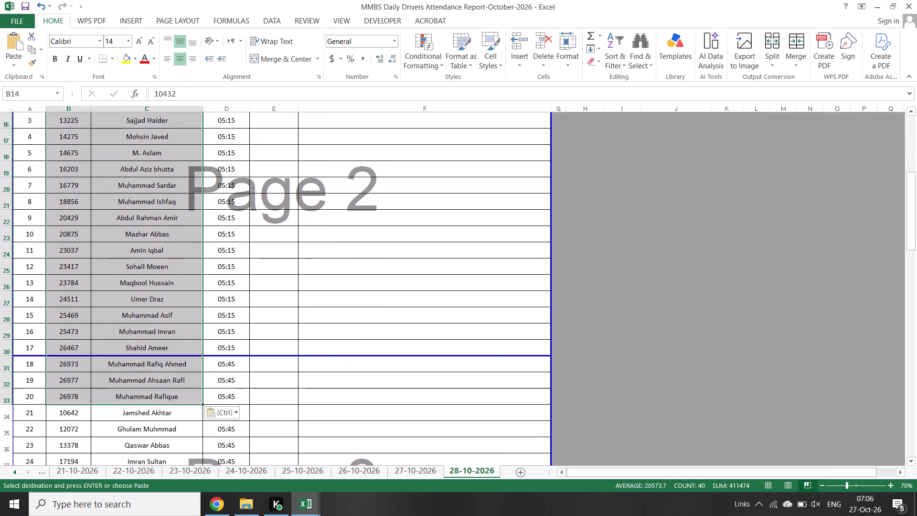
left_click_drag(287, 354, 274, 397)
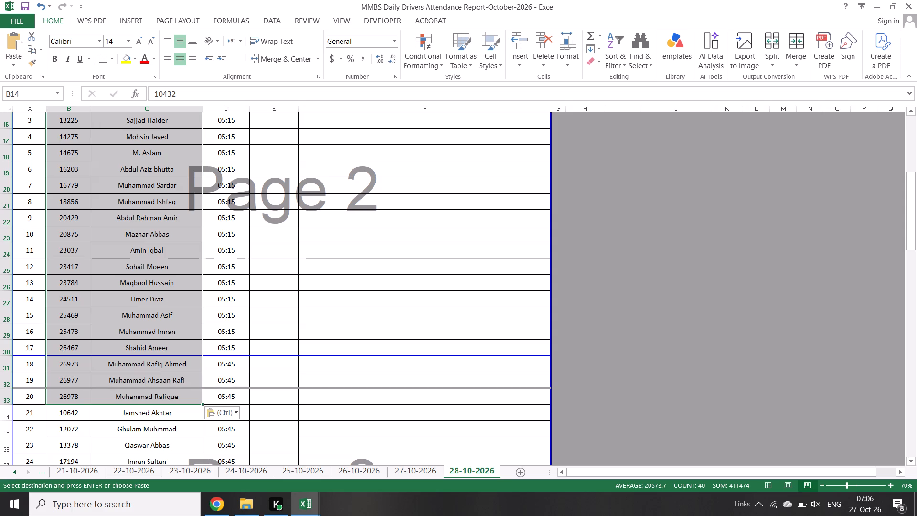
left_click_drag(274, 397, 273, 408)
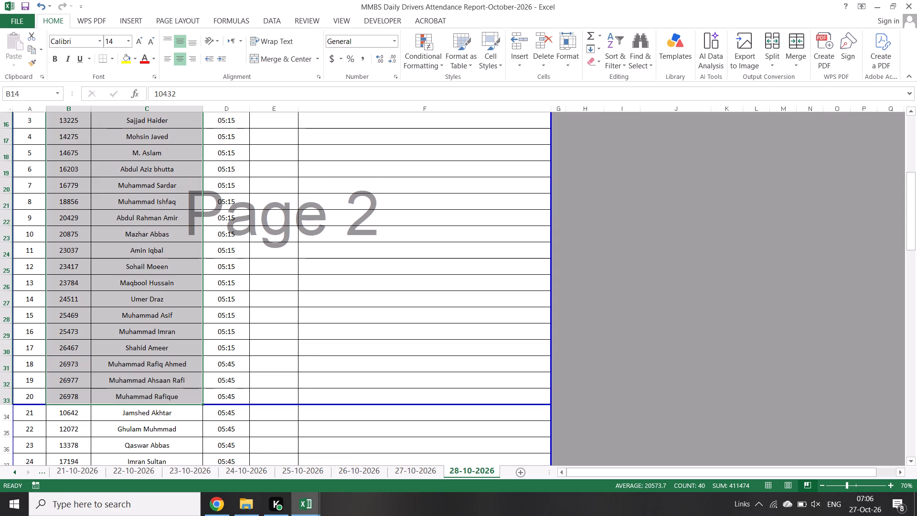
Fill the 05:15 time down the Time column through morning driver 20.
left_click_drag(235, 316, 238, 330)
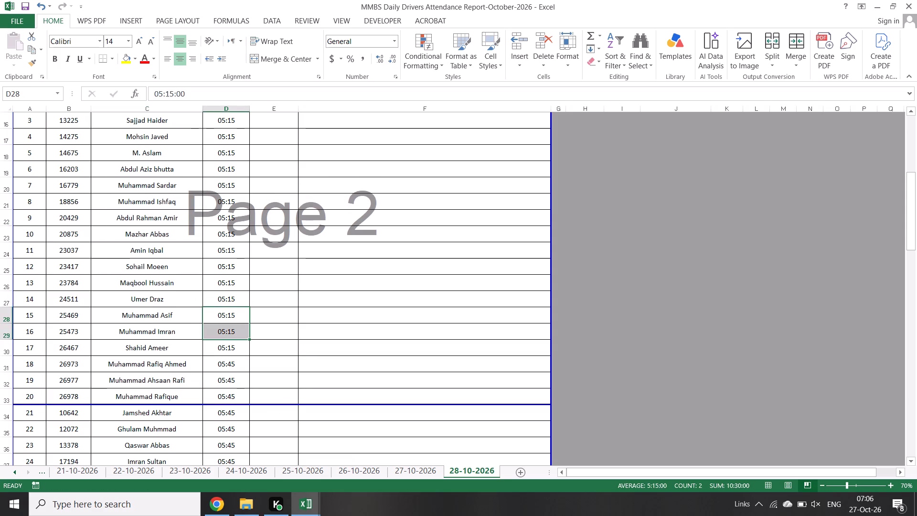
left_click_drag(249, 338, 247, 351)
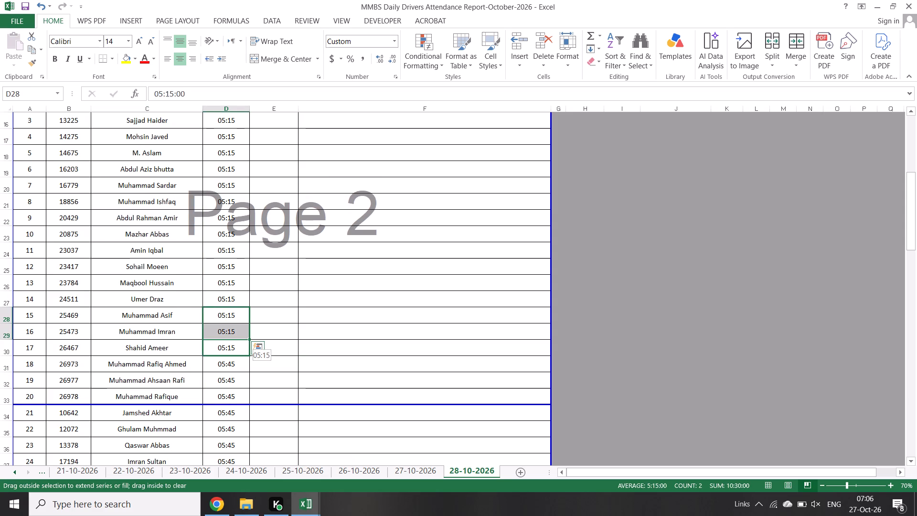
left_click_drag(247, 351, 246, 371)
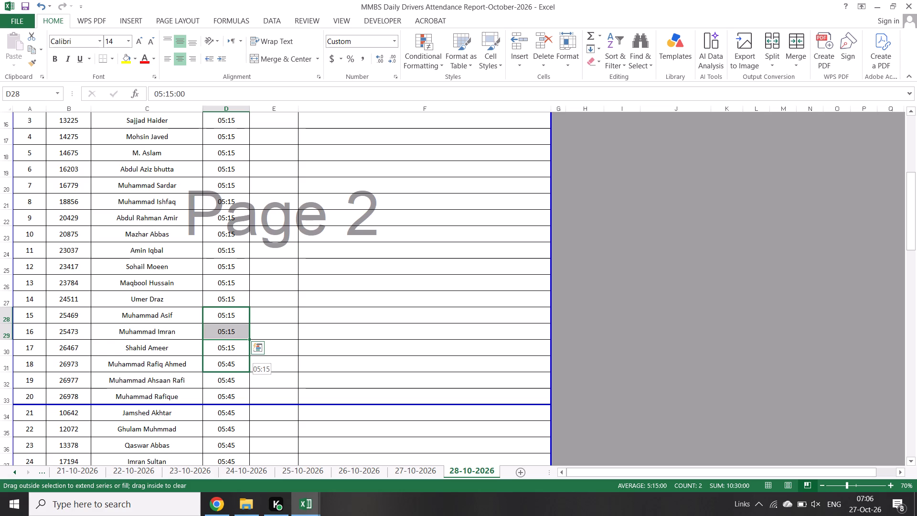
left_click_drag(246, 371, 248, 403)
Select morning driver 21's LSO ID cell, and in the roster workbook filter the Drivers sheet's 28 column to 05:45 only.
scroll(150, 400, "down", 2)
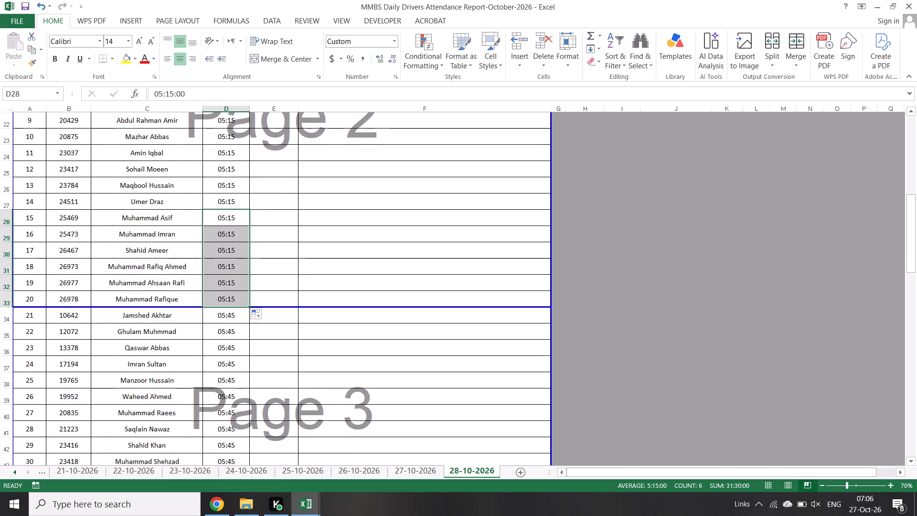
left_click(77, 320)
key("alt+Tab")
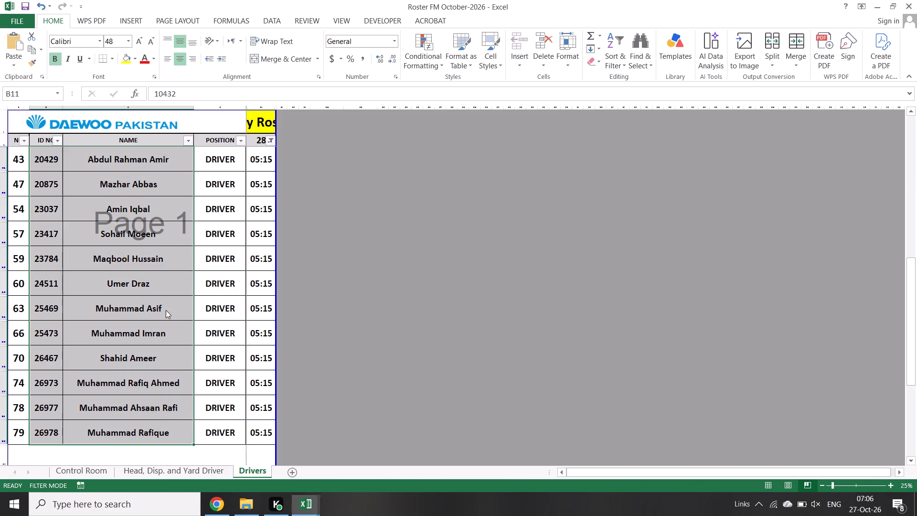
scroll(226, 222, "up", 16)
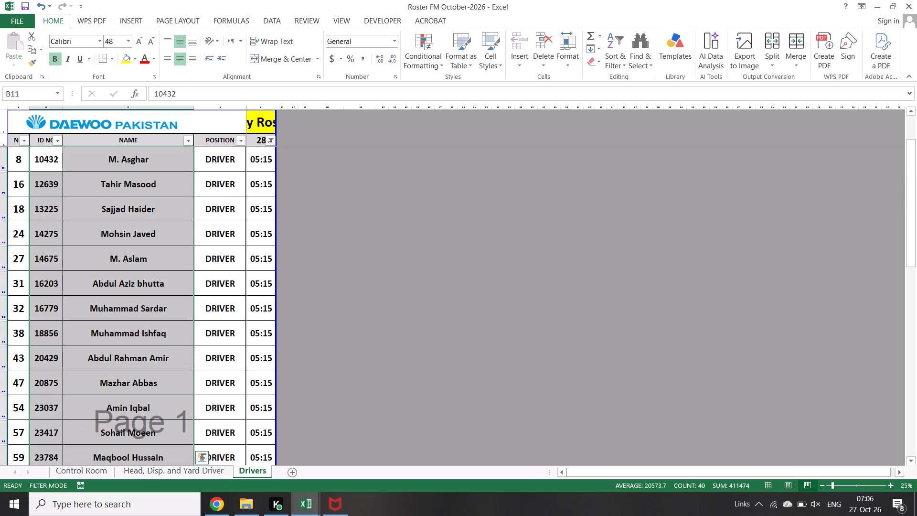
scroll(232, 306, "down", 12)
scroll(227, 340, "up", 10)
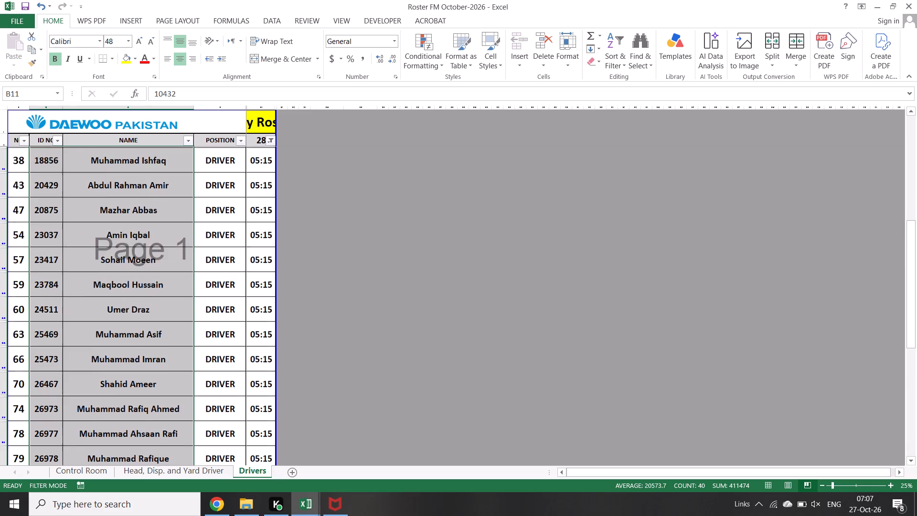
scroll(227, 343, "up", 14)
key("Escape")
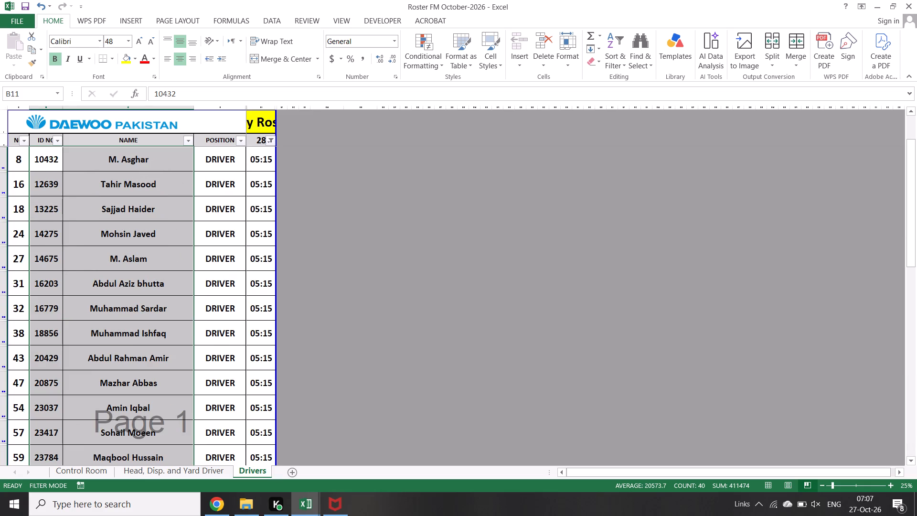
left_click(259, 140)
left_click(274, 140)
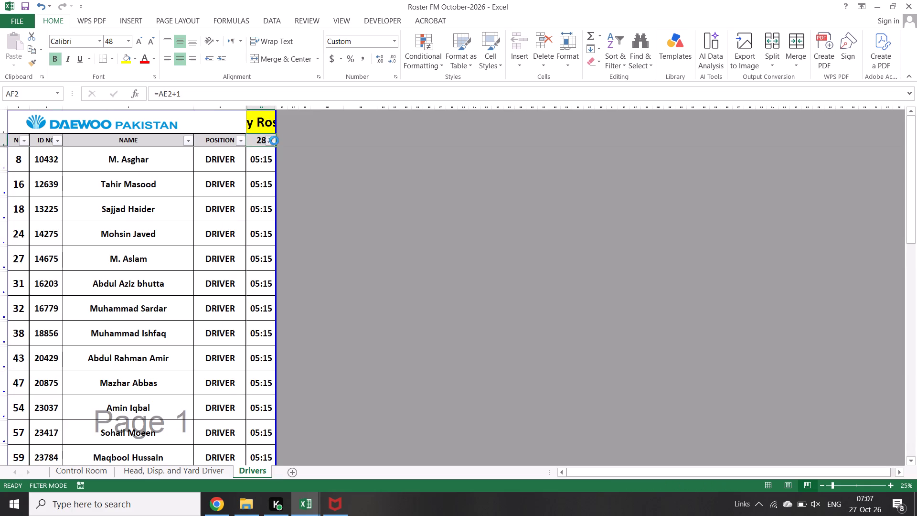
left_click(164, 264)
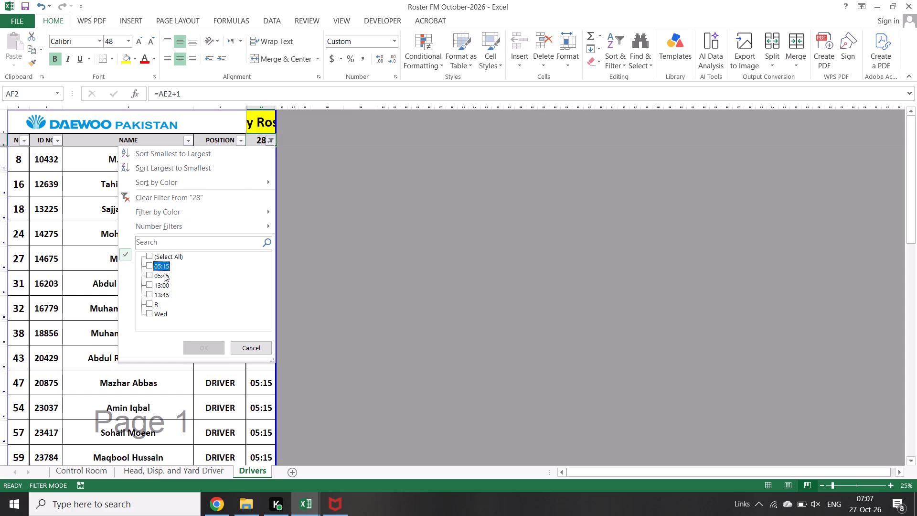
left_click(160, 274)
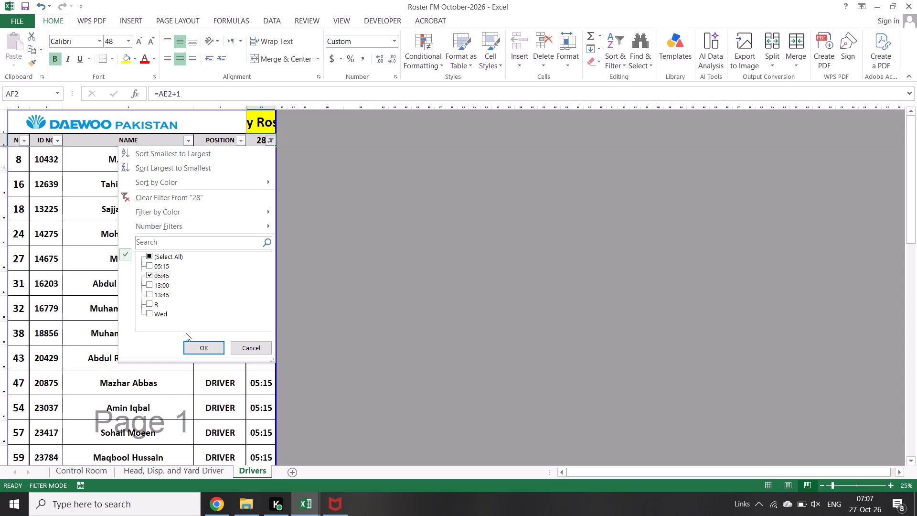
left_click(198, 348)
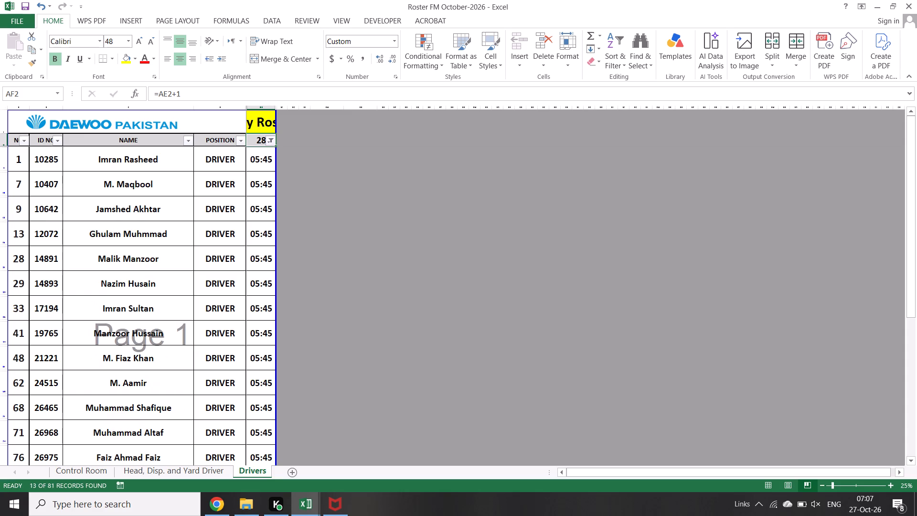
Copy the IDs and names of all 05:45 drivers from the roster and paste them as values from morning driver 21 in the attendance report.
scroll(82, 195, "up", 5)
left_click_drag(46, 159, 76, 161)
scroll(115, 285, "up", 4)
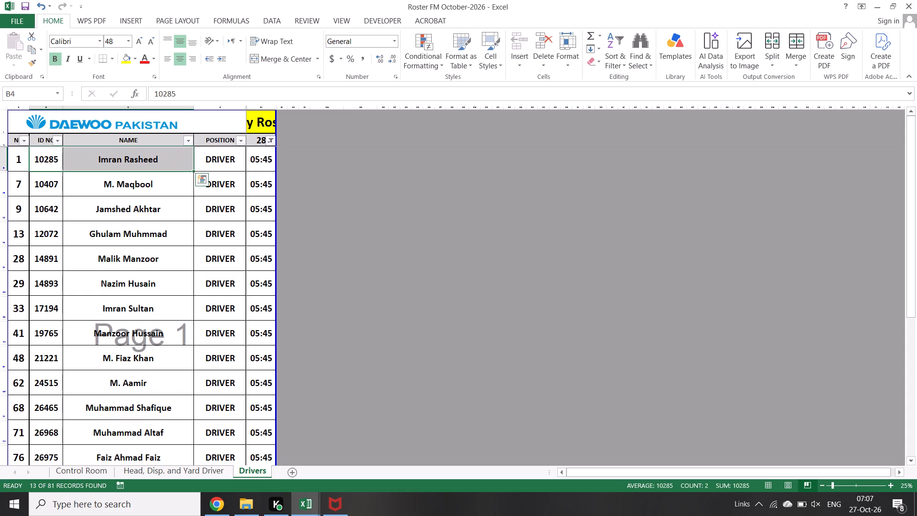
scroll(115, 285, "up", 2)
key("ctrl+shift+Down")
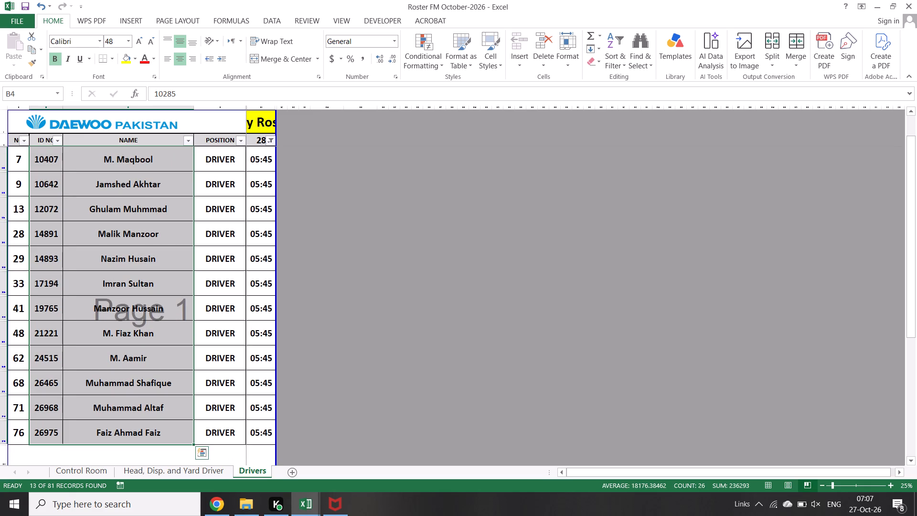
key("ctrl+c")
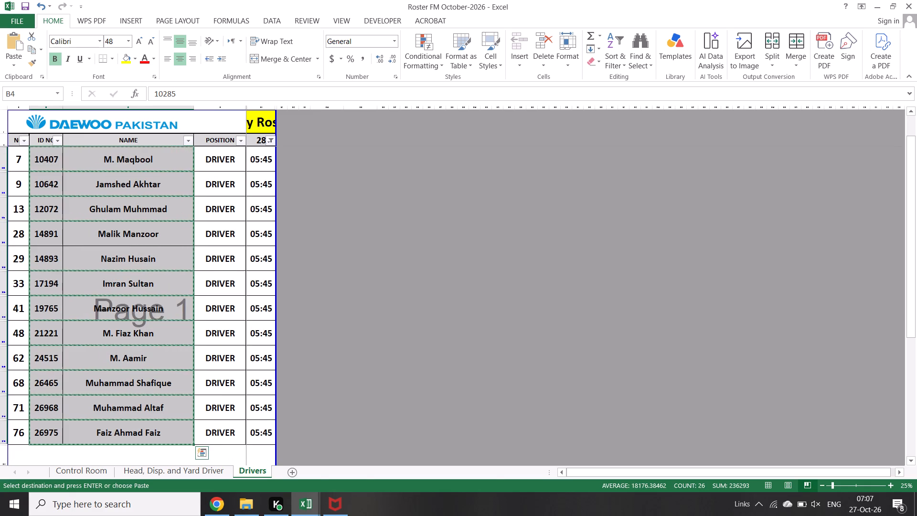
key("alt+Tab")
right_click(68, 315)
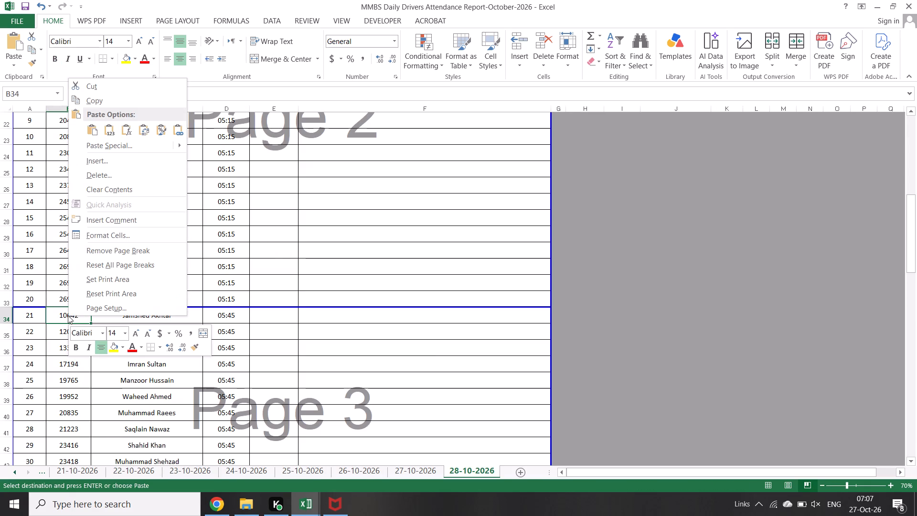
left_click(111, 133)
scroll(297, 420, "down", 3)
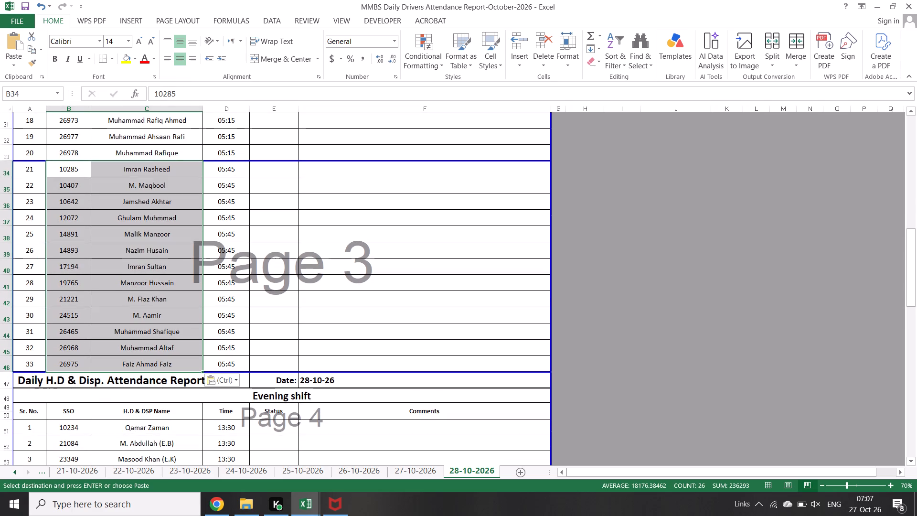
Select the first driver's LSO ID cell in the evening shift drivers report on the 28-10-2026 sheet.
key("alt+Tab")
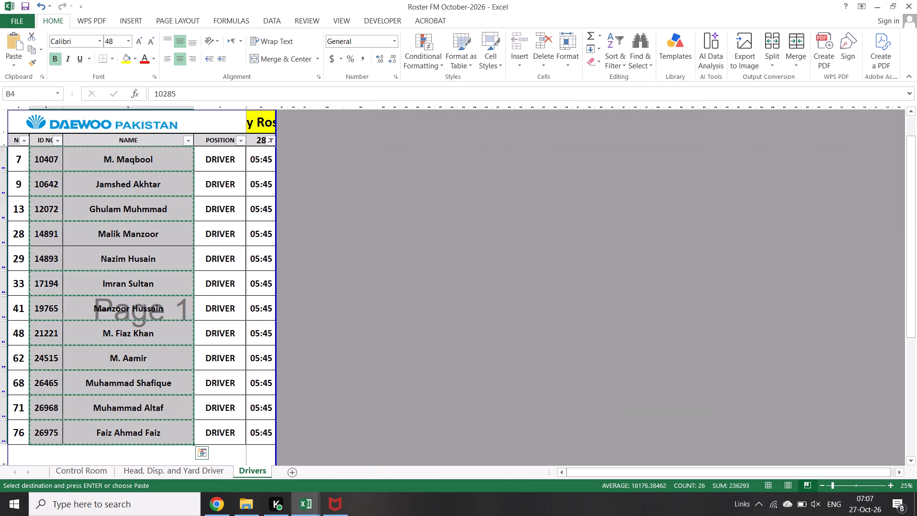
scroll(188, 387, "up", 8)
key("alt+Tab")
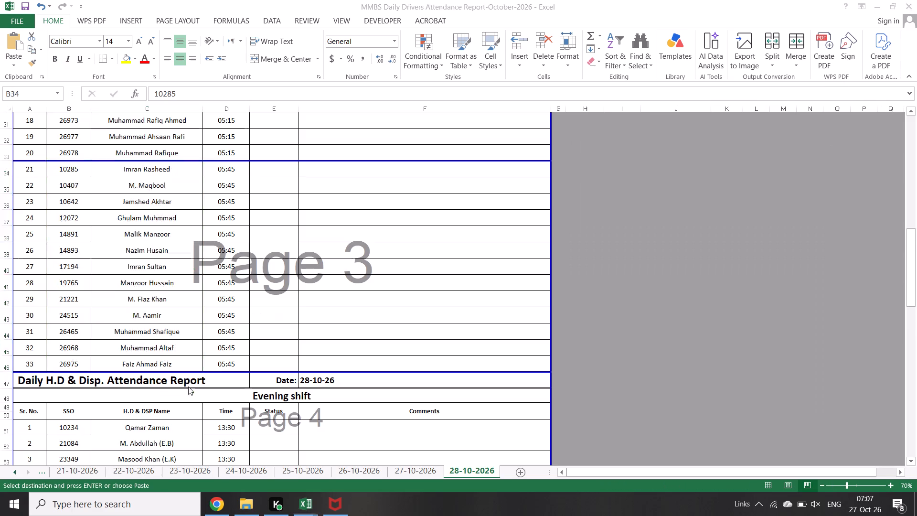
key("alt+Tab")
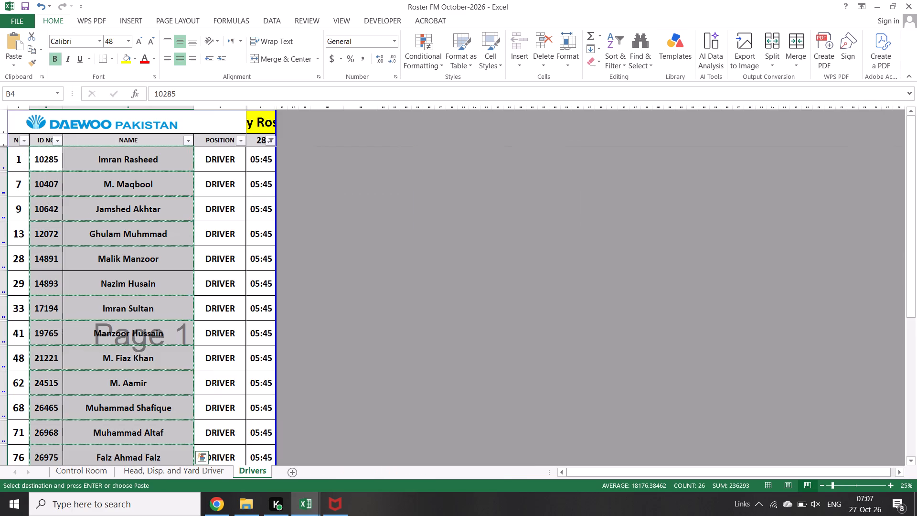
scroll(189, 394, "up", 5)
key("alt+Tab")
scroll(178, 398, "down", 3)
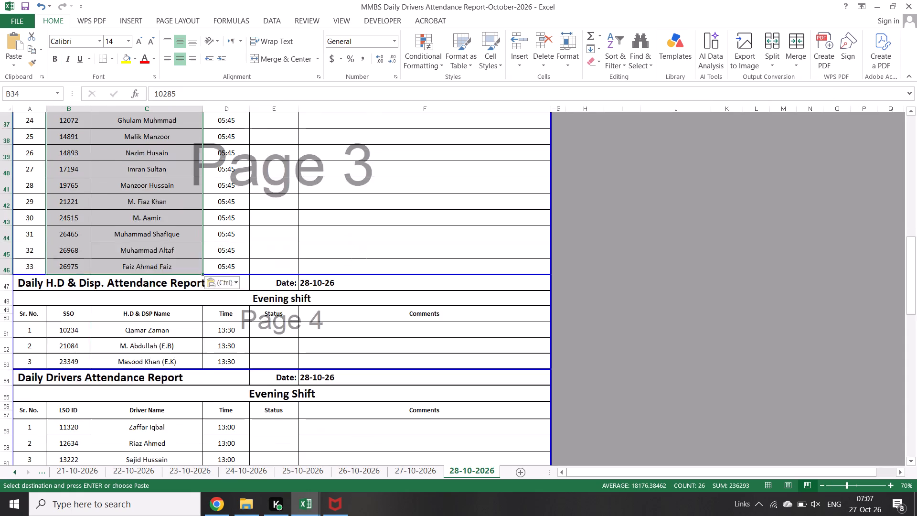
scroll(131, 401, "down", 2)
left_click(73, 281)
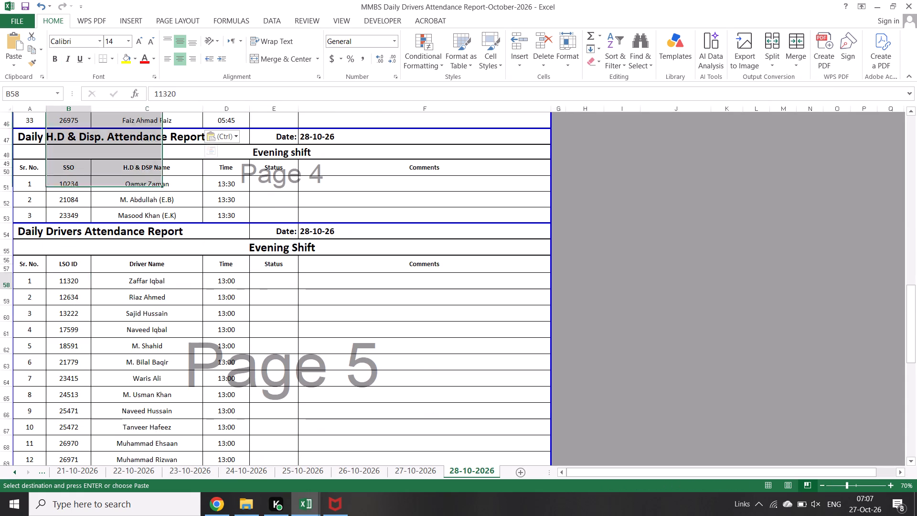
In the roster workbook, filter the Drivers sheet's 28 column to 13:00 only.
key("alt+Tab")
key("Escape")
scroll(251, 161, "up", 5)
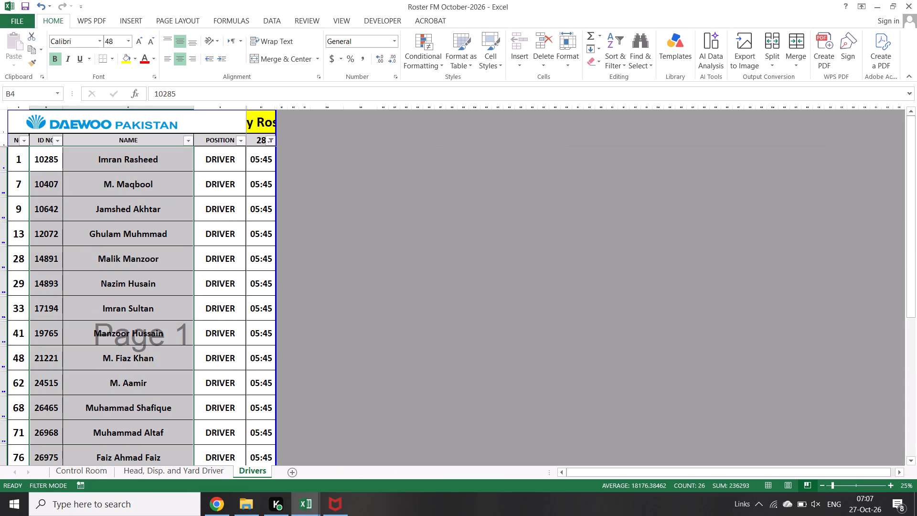
left_click(261, 138)
left_click(270, 139)
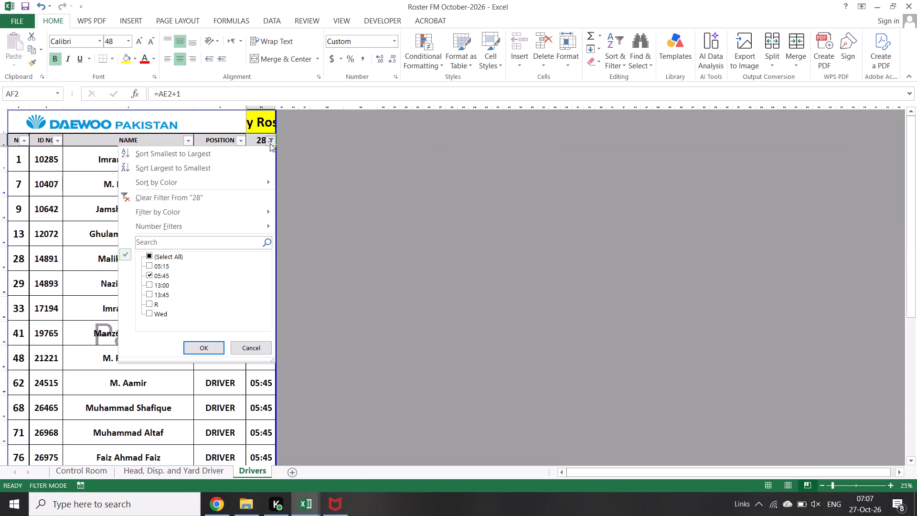
left_click(161, 278)
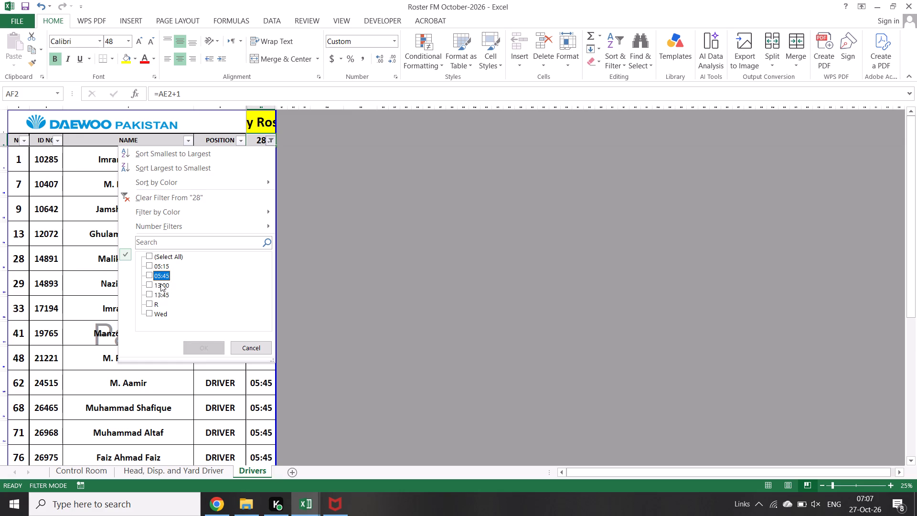
left_click(160, 283)
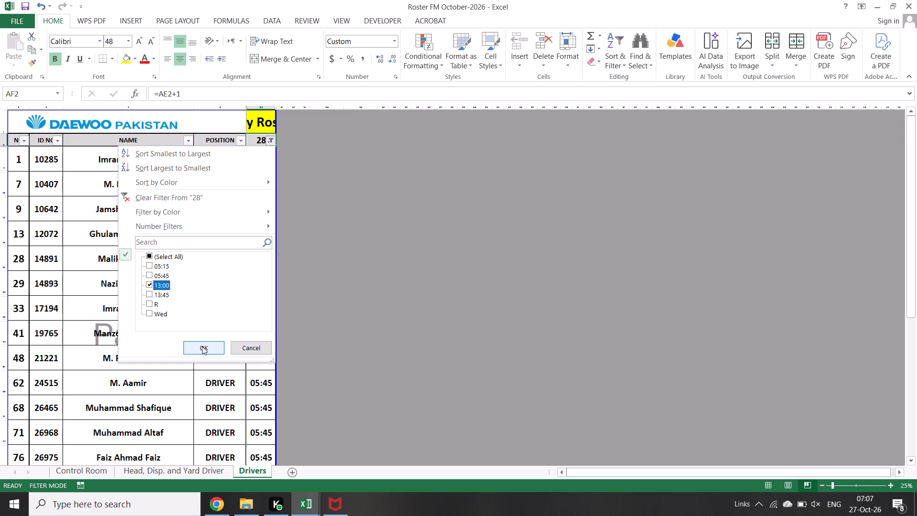
left_click(202, 346)
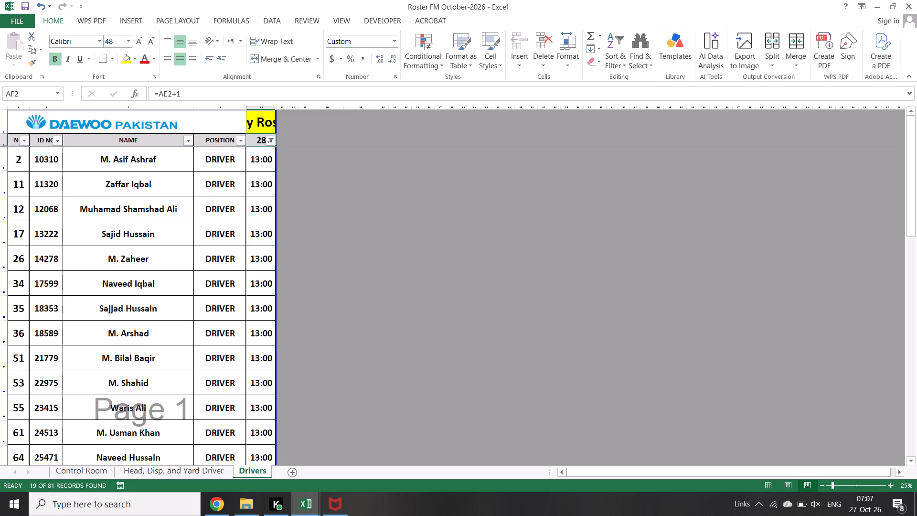
Copy the IDs and names of all 13:00 drivers from the roster and paste them as values from evening driver 1 in the attendance report.
scroll(115, 226, "up", 5)
left_click_drag(49, 156, 97, 161)
scroll(120, 262, "up", 6)
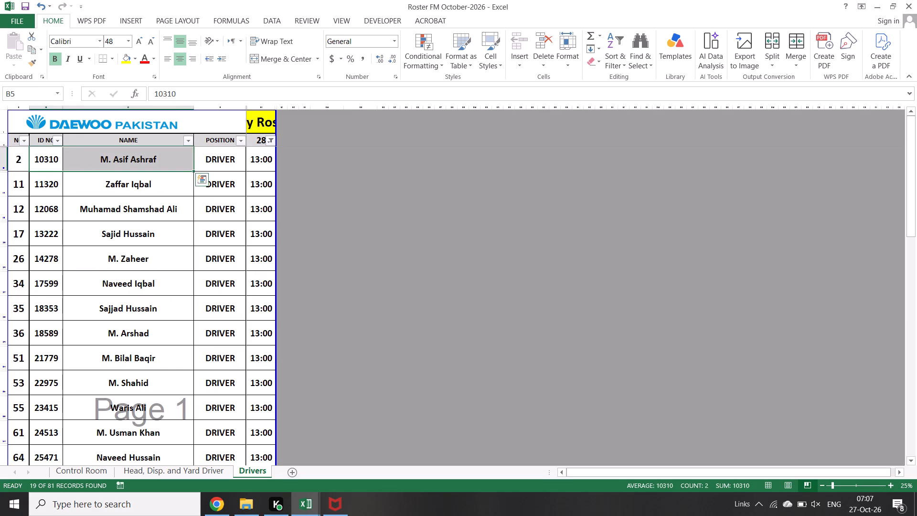
key("ctrl+shift+Down")
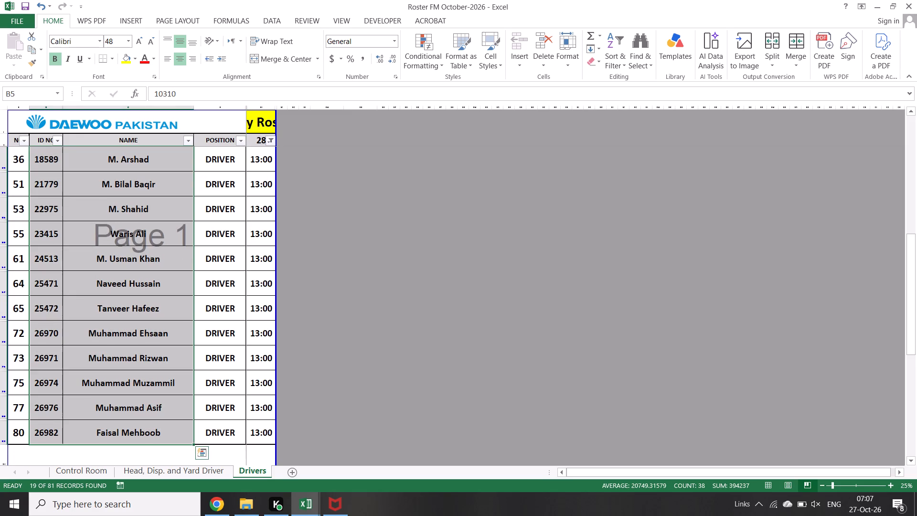
key("ctrl+c")
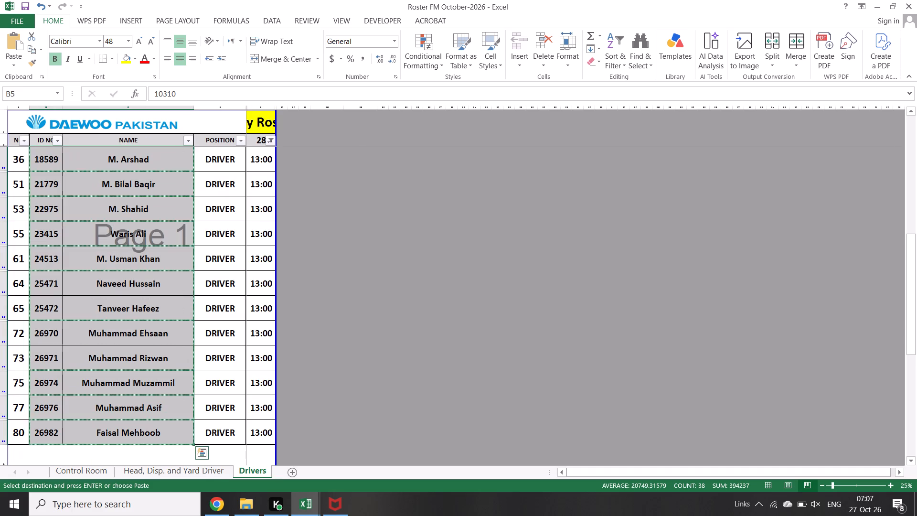
key("alt+Tab")
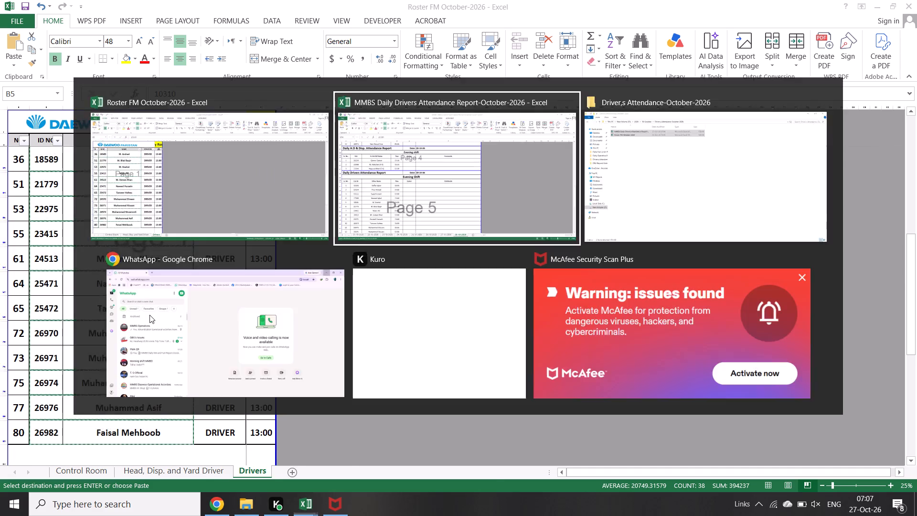
right_click(64, 279)
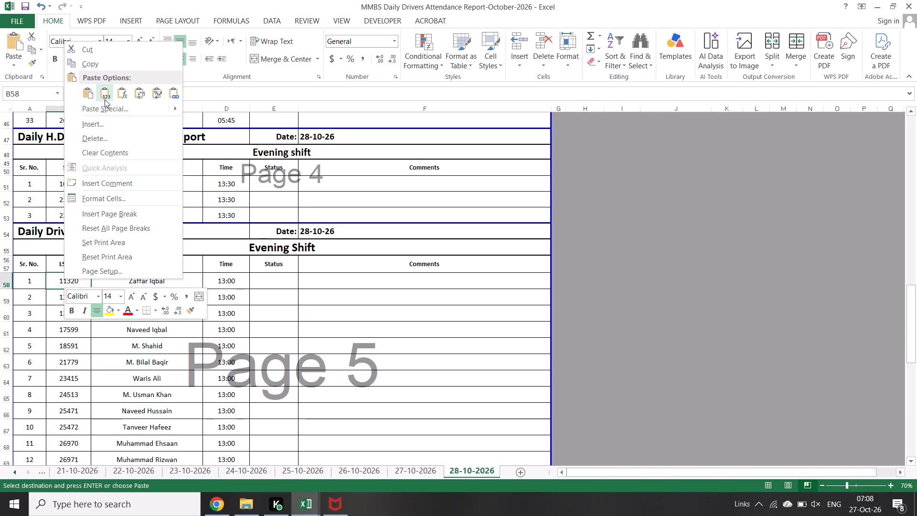
left_click(105, 96)
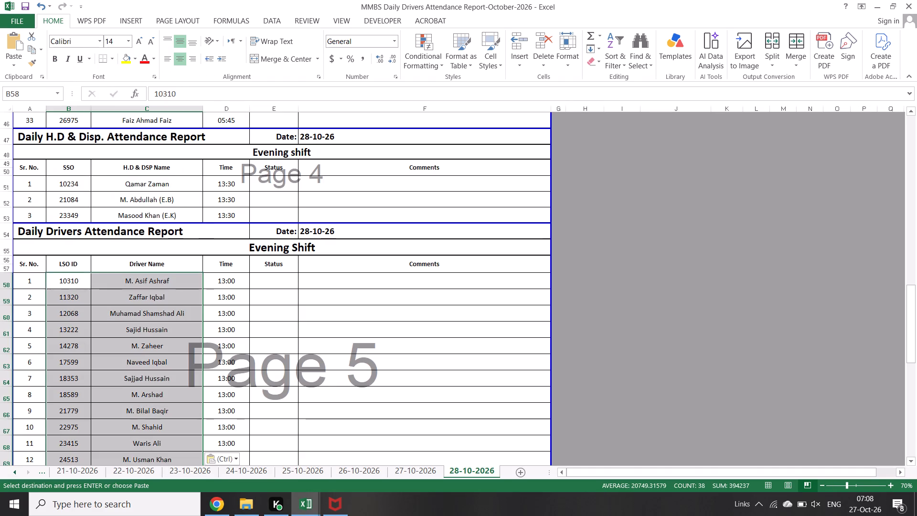
Move the page break between pages 5 and 6 down to just below evening driver 19.
scroll(232, 302, "down", 4)
scroll(259, 382, "down", 1)
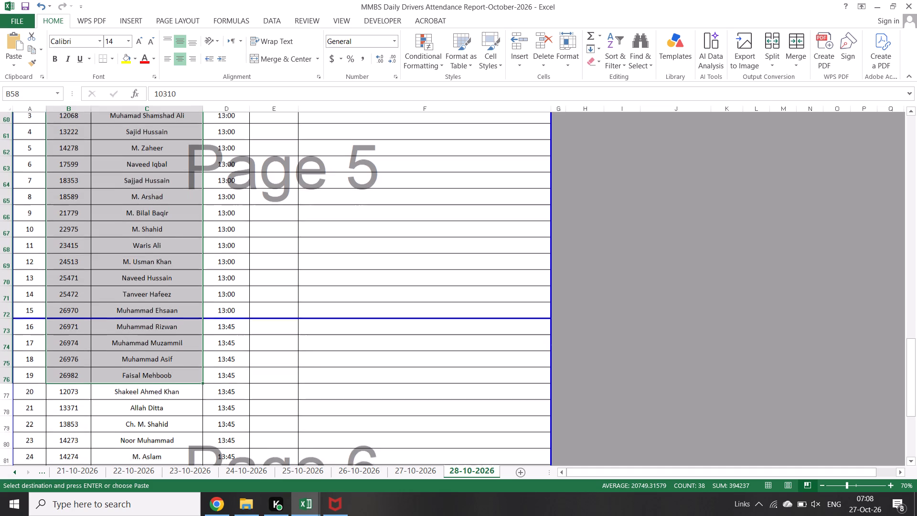
left_click_drag(277, 305, 278, 333)
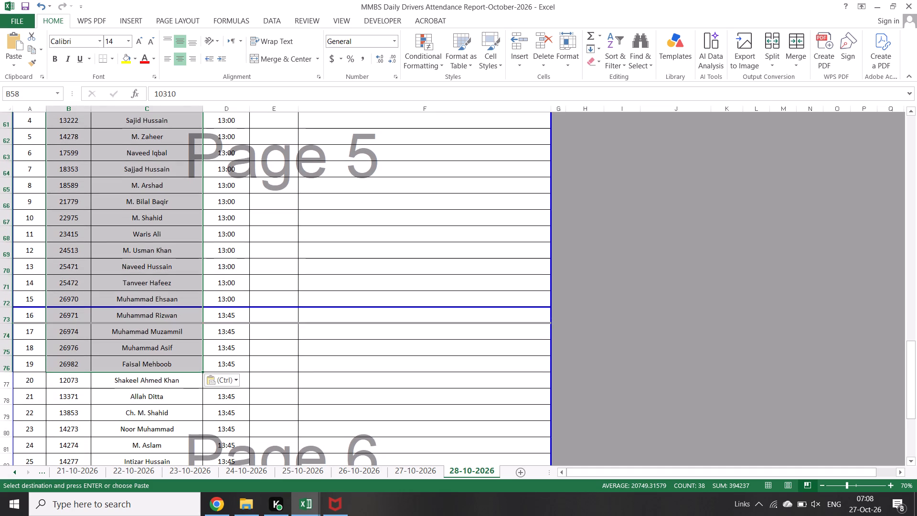
left_click_drag(278, 333, 264, 376)
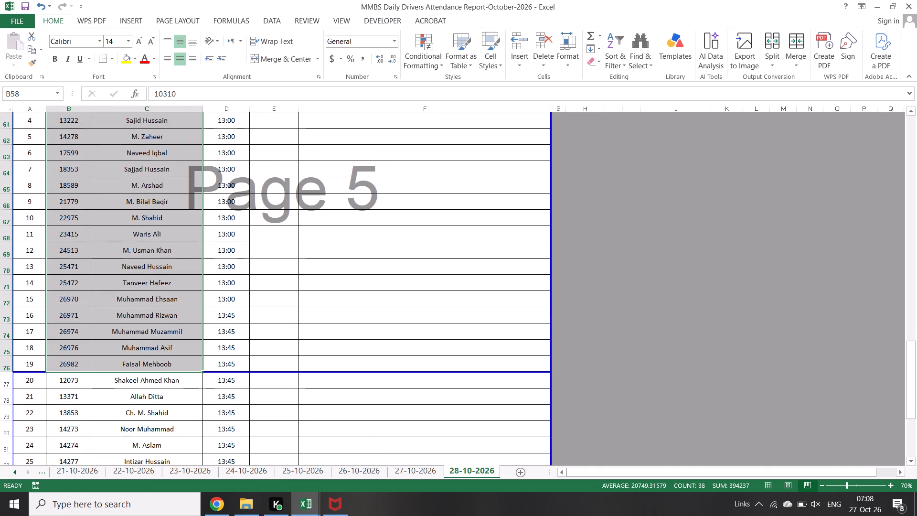
Fill the 13:00 time down the Time column through evening driver 19.
left_click_drag(233, 283, 234, 299)
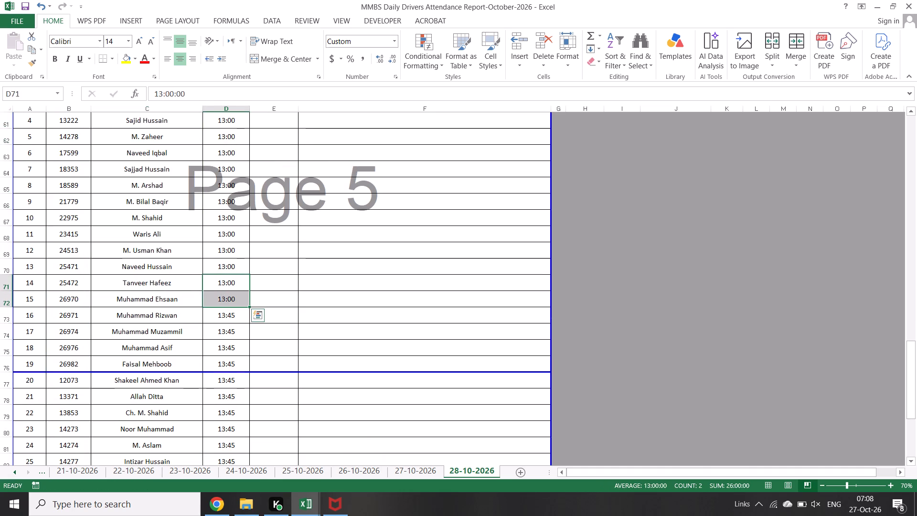
left_click_drag(248, 307, 231, 367)
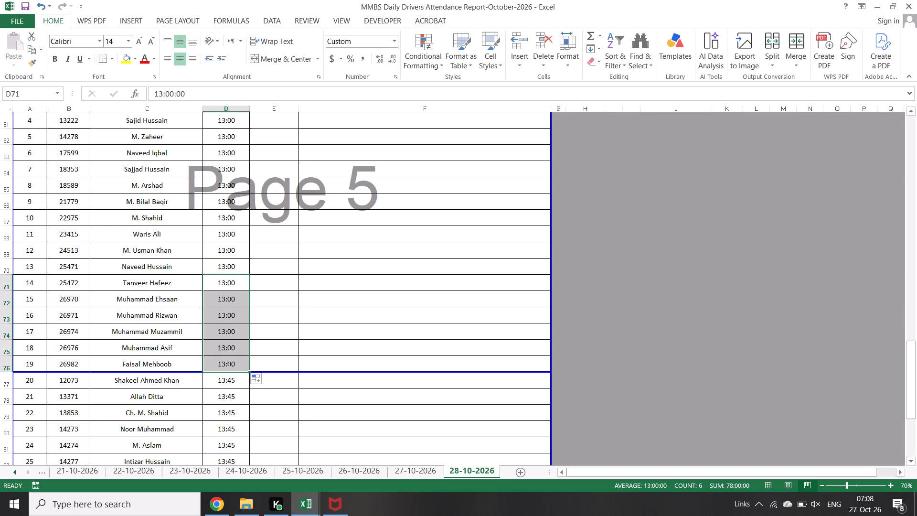
Compare the evening shift's 13:00 drivers in the attendance report with the roster's filtered 13:00 list, checking the last entries.
left_click(75, 382)
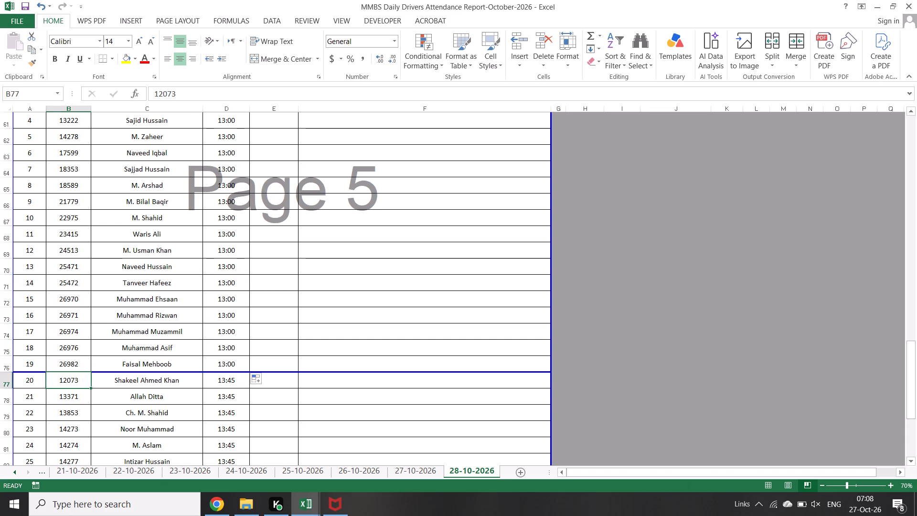
key("alt+Tab")
scroll(213, 391, "down", 1)
scroll(213, 391, "up", 13)
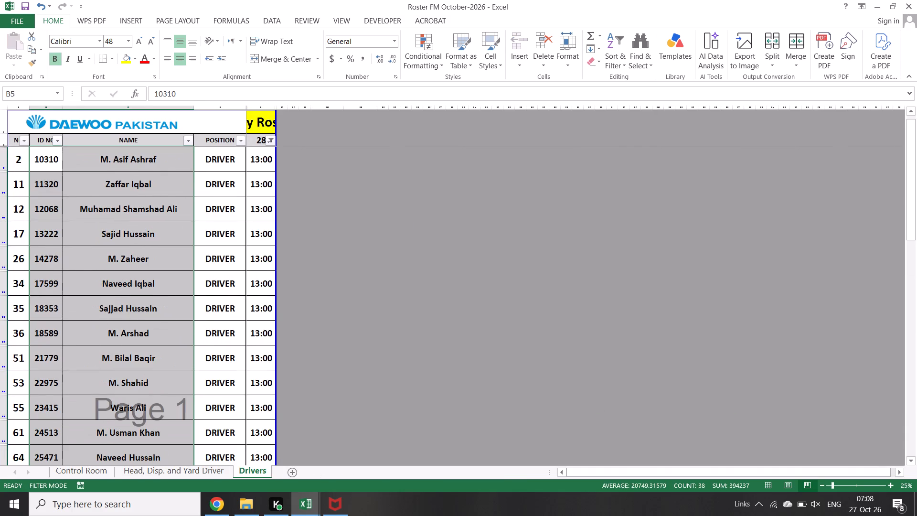
key("alt+Tab")
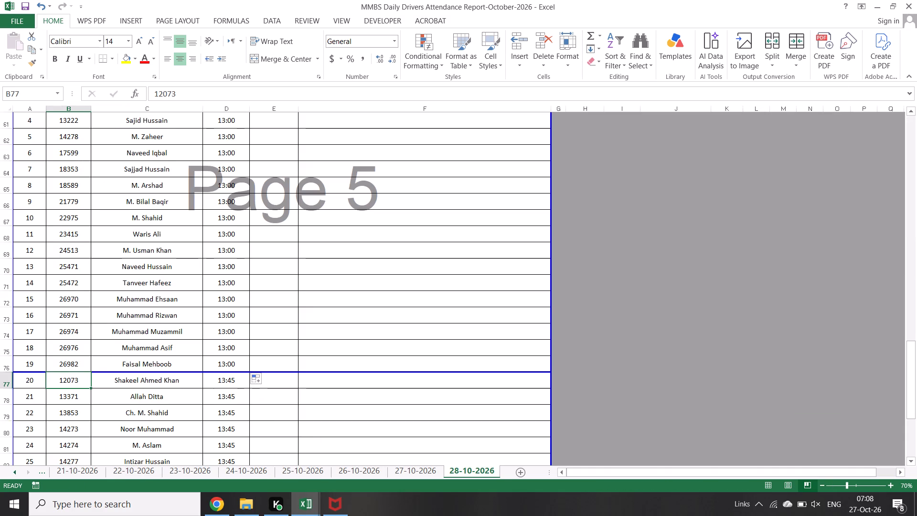
scroll(212, 404, "up", 2)
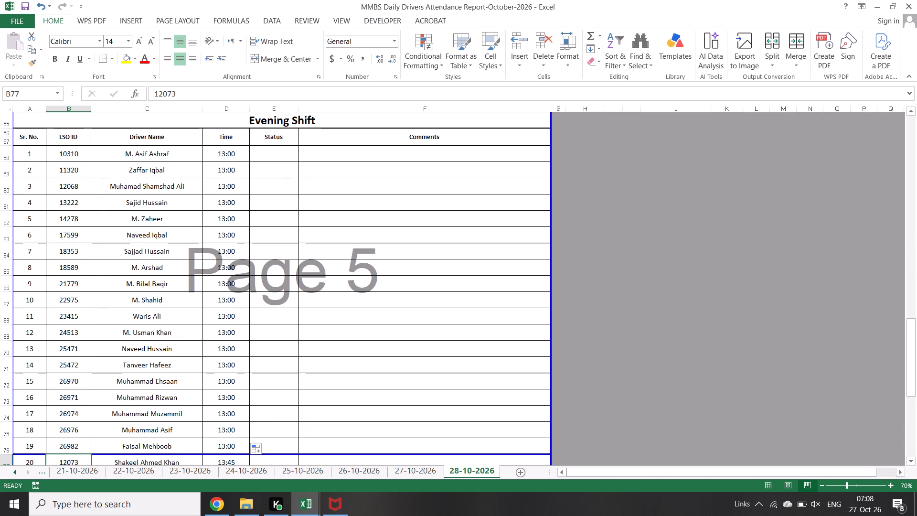
scroll(212, 404, "down", 1)
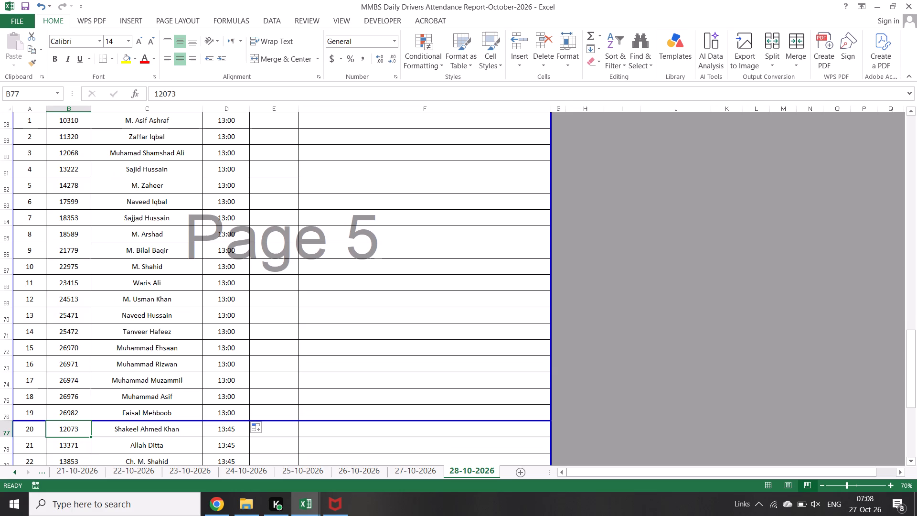
scroll(212, 404, "down", 1)
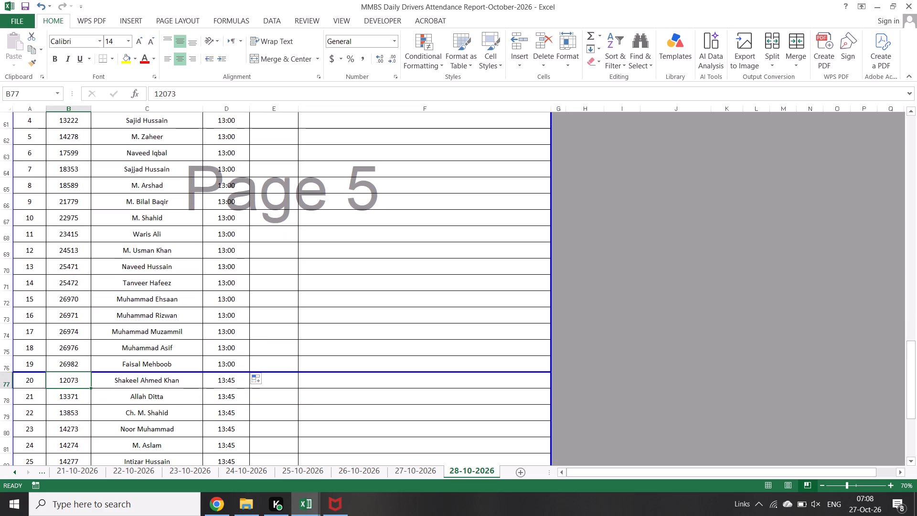
left_click(82, 363)
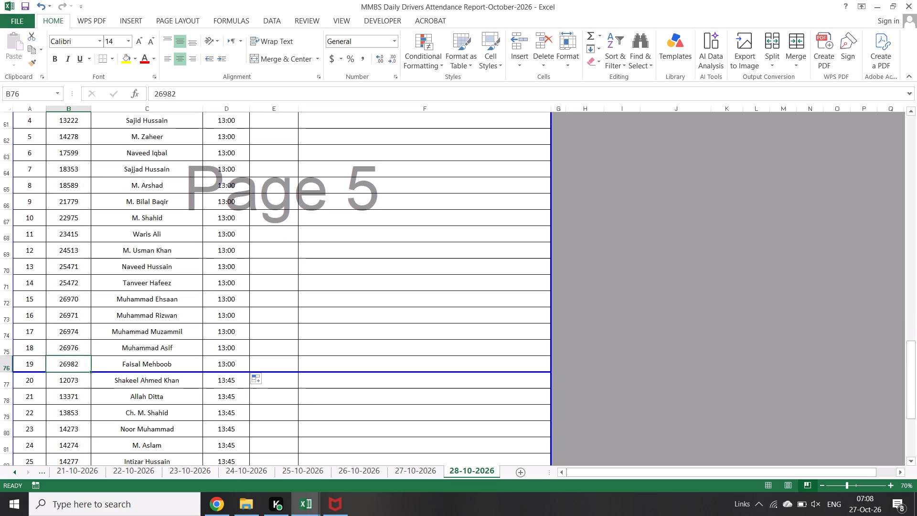
left_click(71, 389)
left_click(73, 384)
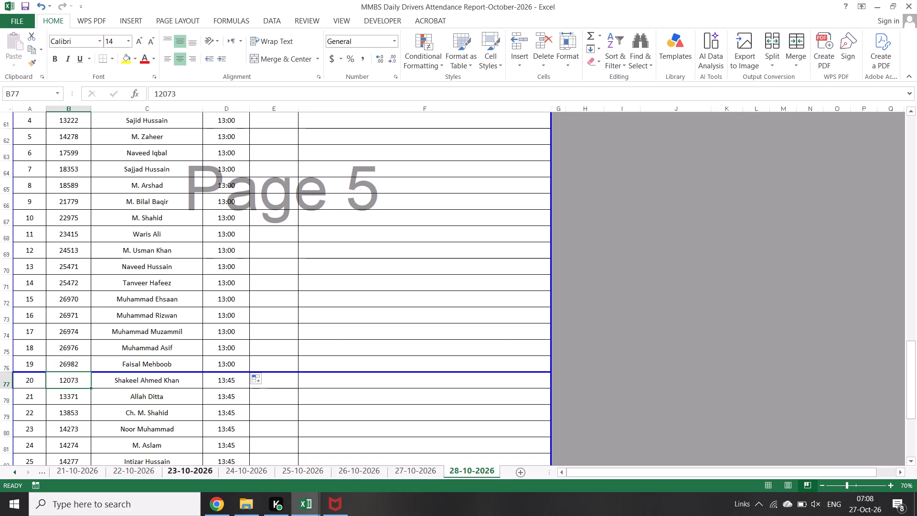
left_click(111, 380)
left_click(79, 380)
key("alt+Tab")
scroll(191, 378, "down", 10)
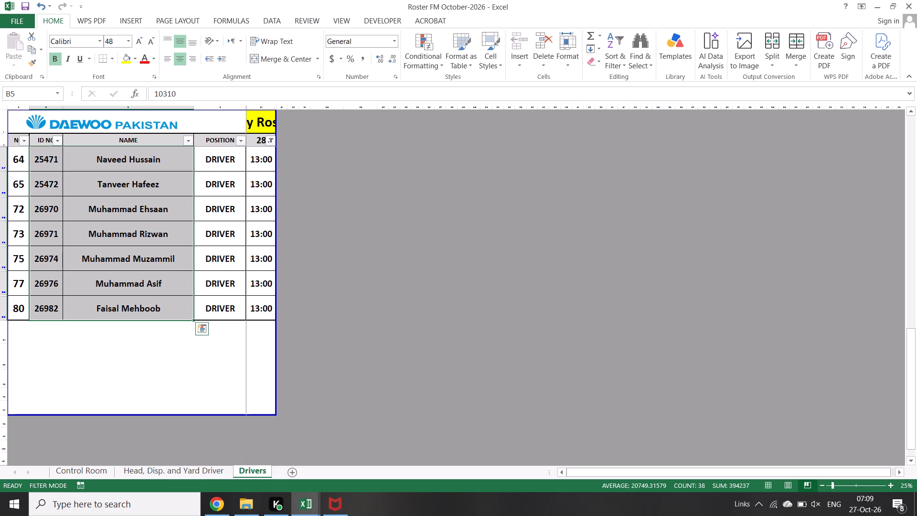
key("alt+Tab")
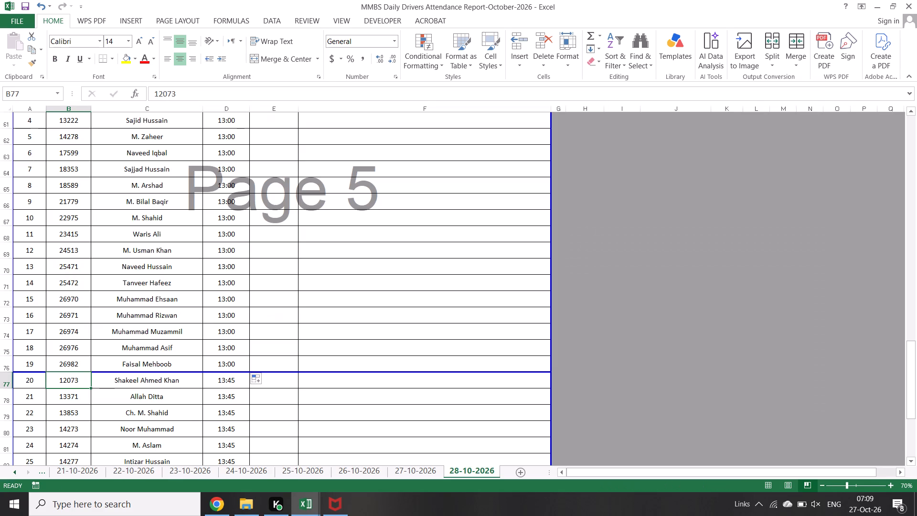
left_click(75, 363)
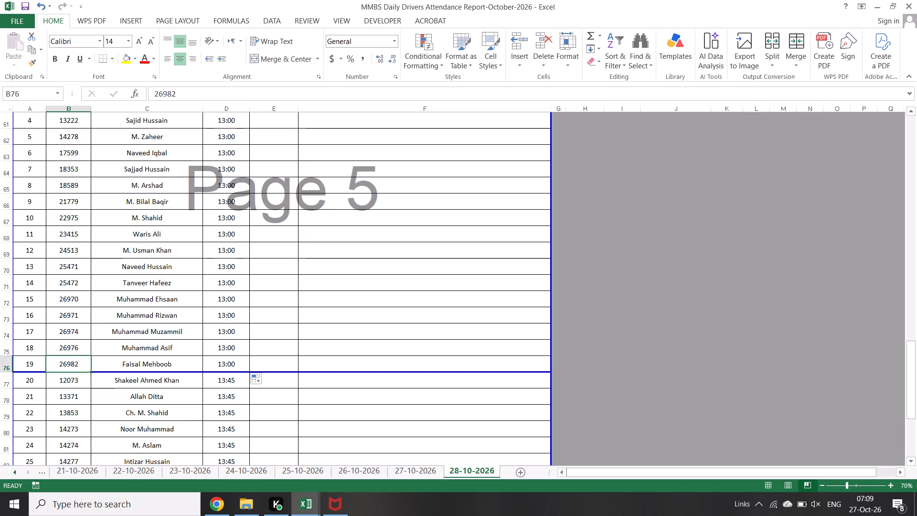
key("alt+Tab")
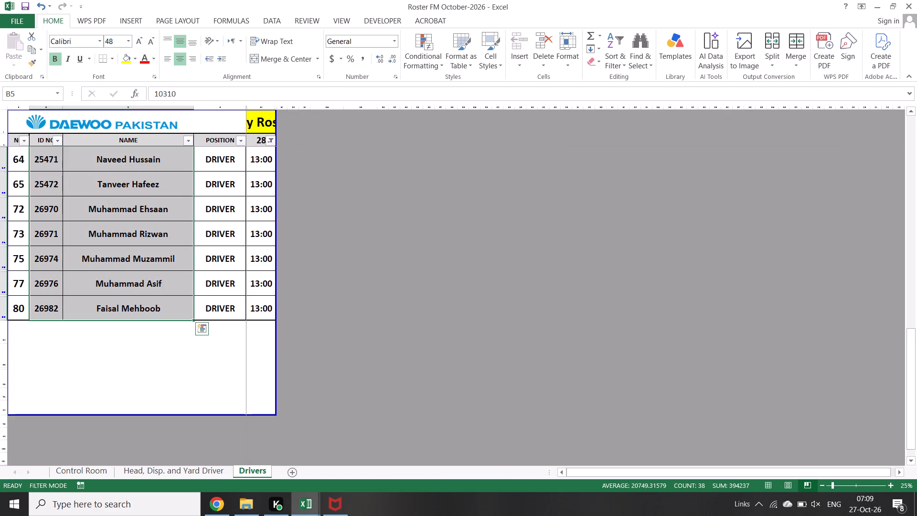
key("alt+Tab")
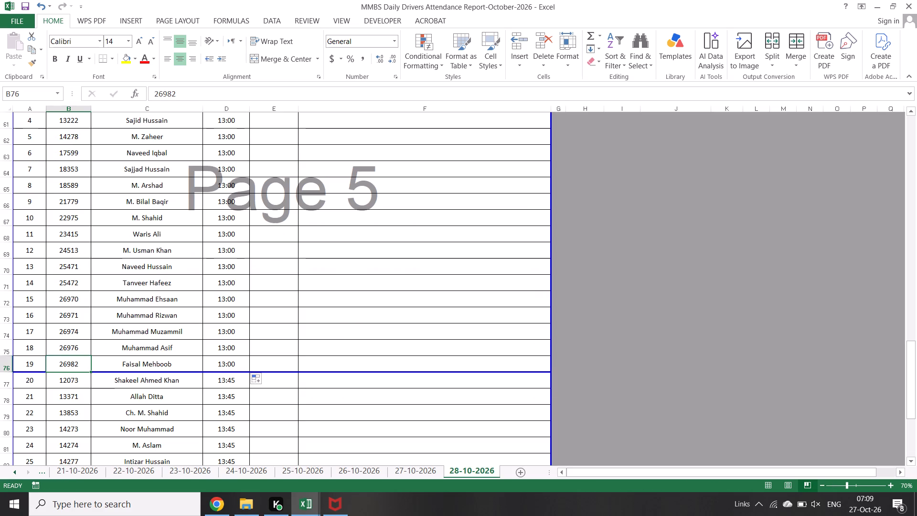
Filter the roster's Drivers sheet on the day 28 column so that only the 13:45 shift is selected.
left_click(64, 384)
key("alt+Tab")
scroll(225, 333, "up", 10)
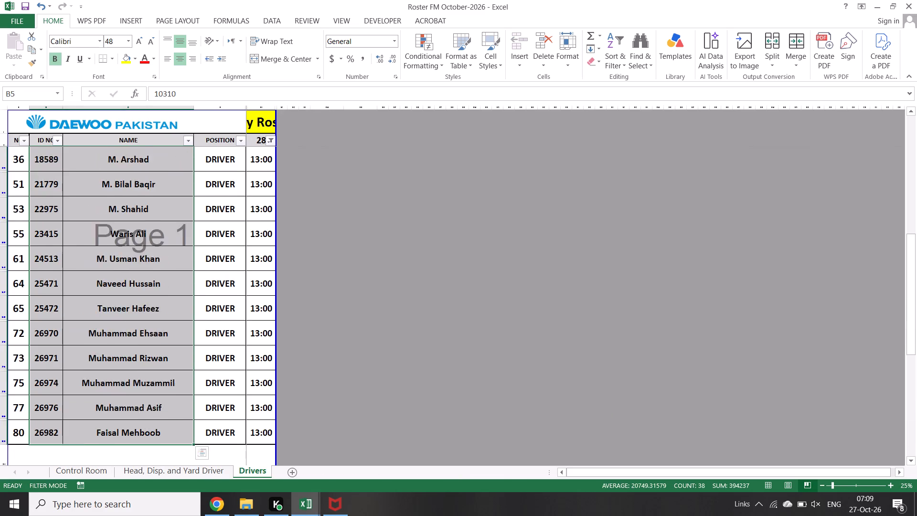
scroll(221, 337, "up", 16)
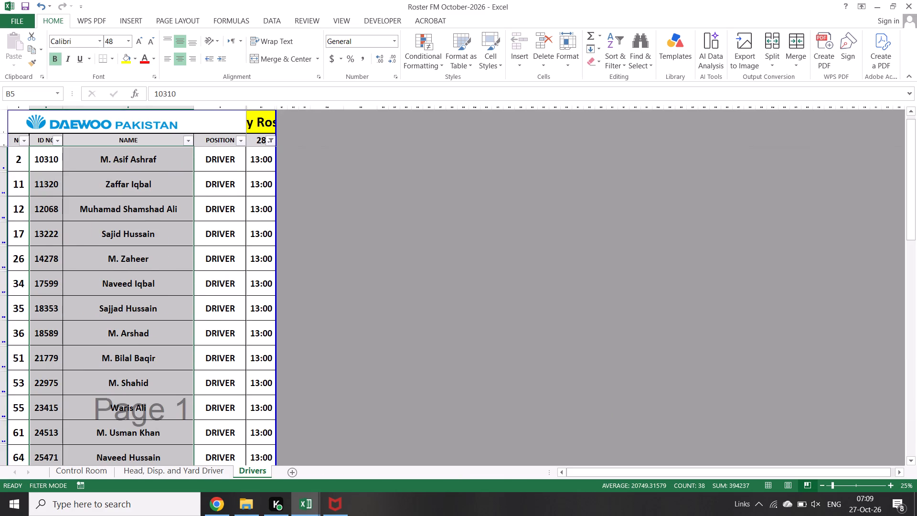
left_click(257, 140)
left_click(274, 140)
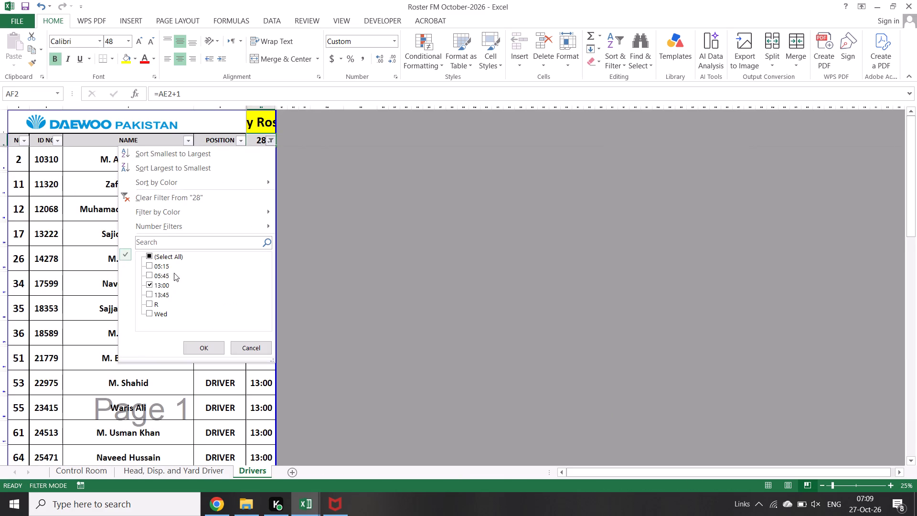
left_click(166, 285)
left_click(162, 292)
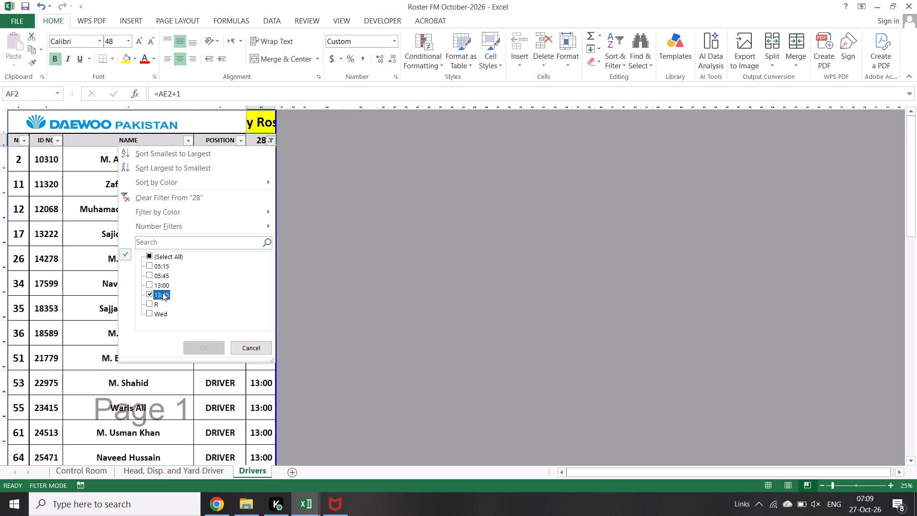
left_click(215, 346)
scroll(64, 166, "up", 5)
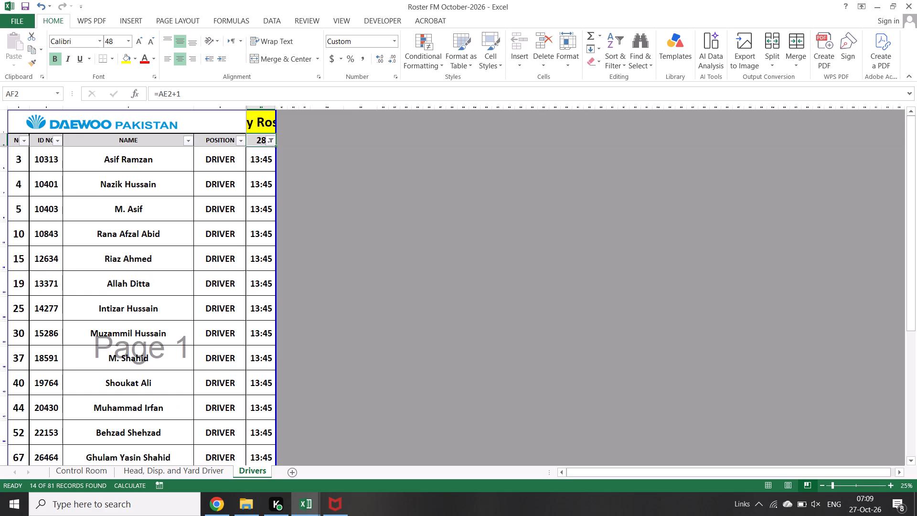
Copy the IDs and names of all 13:45 drivers from the roster and paste them as values from evening driver 20 in the attendance report.
scroll(78, 192, "up", 5)
left_click_drag(51, 161, 86, 161)
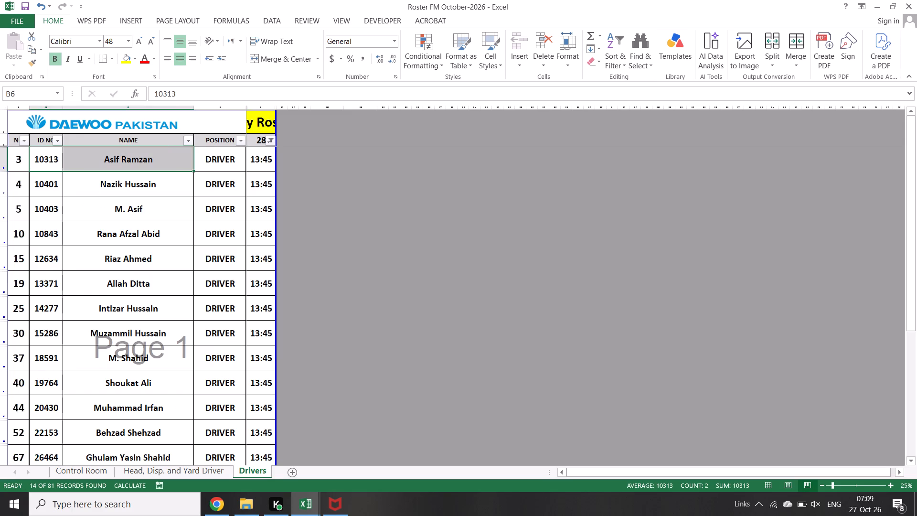
scroll(90, 240, "up", 6)
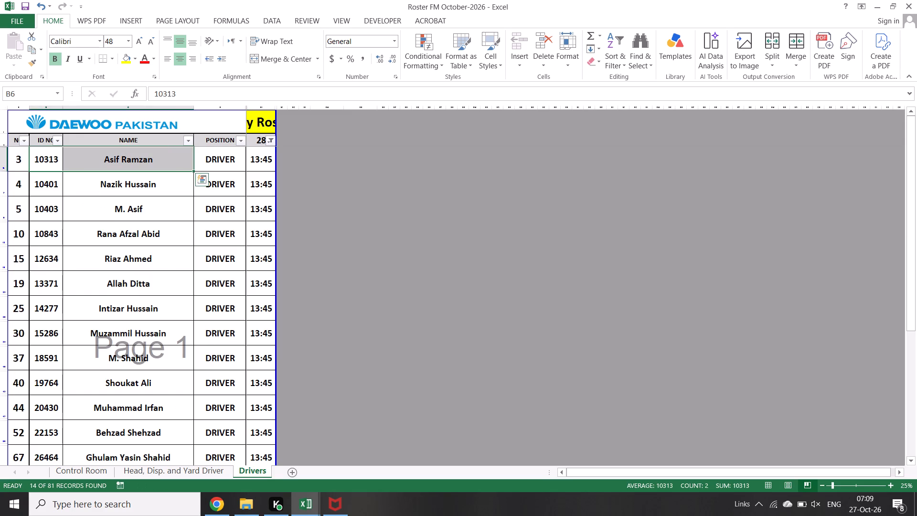
key("ctrl+shift+Down")
key("ctrl+c")
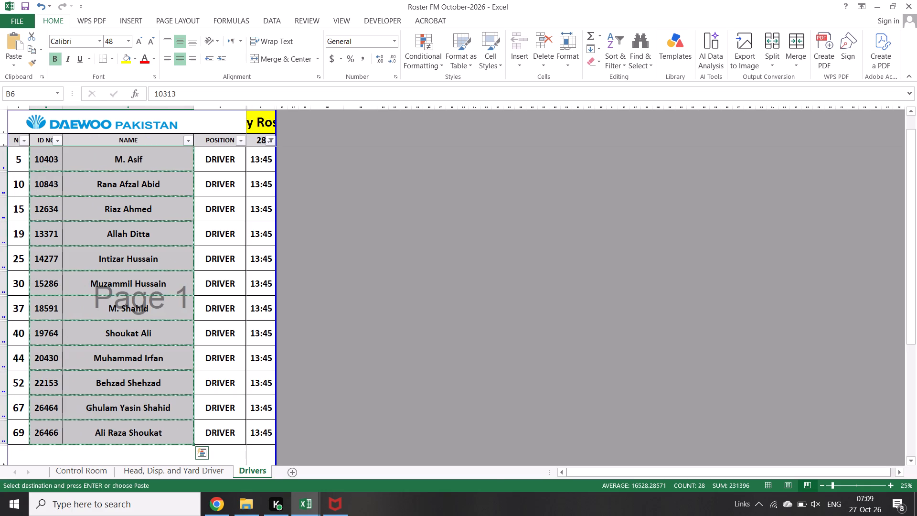
key("alt+Tab")
scroll(96, 355, "down", 3)
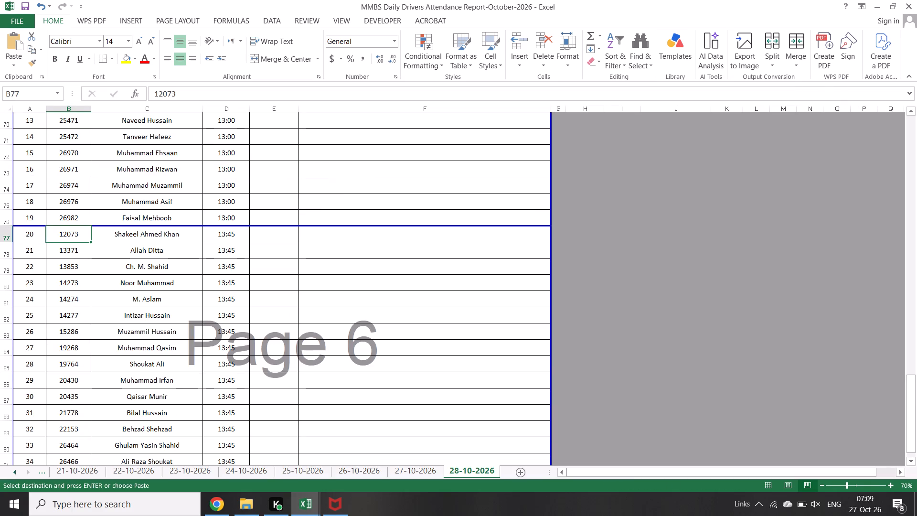
right_click(67, 233)
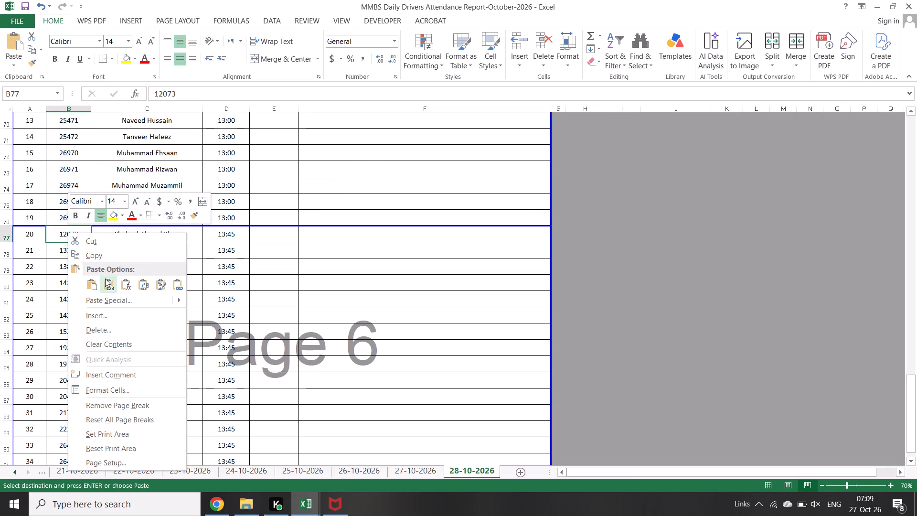
left_click(107, 280)
Delete the surplus row of evening driver 34 at the end of the evening drivers list.
scroll(276, 381, "down", 3)
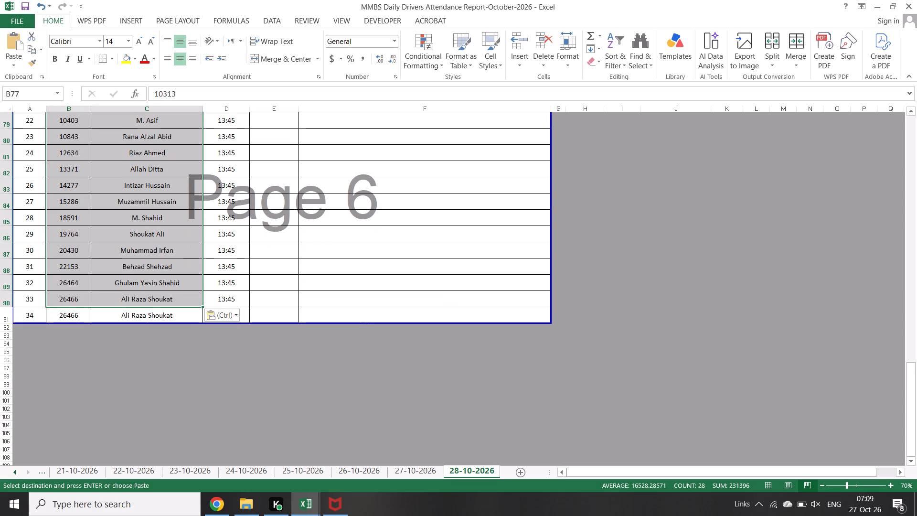
left_click(0, 315)
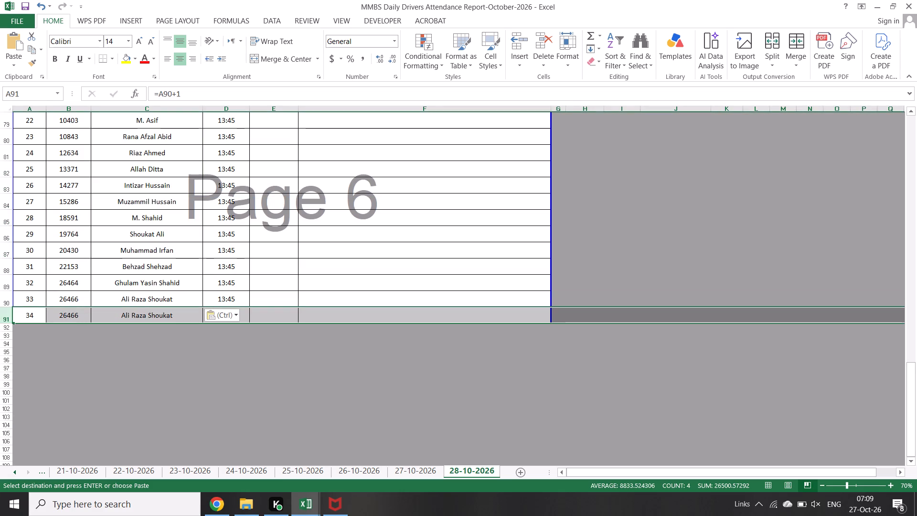
key("ctrl+minus")
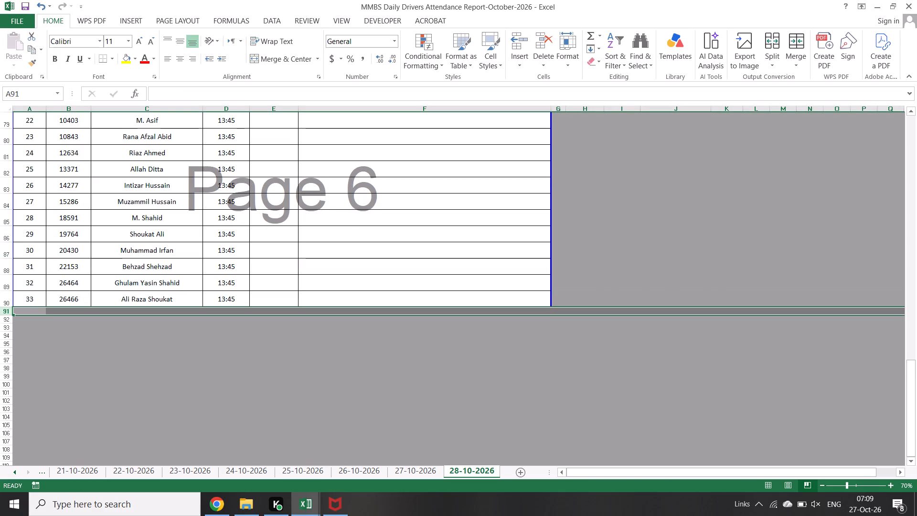
left_click(302, 255)
Look back over the attendance sheet up to the morning H.D & Disp. list and save the attendance report.
scroll(272, 344, "up", 1)
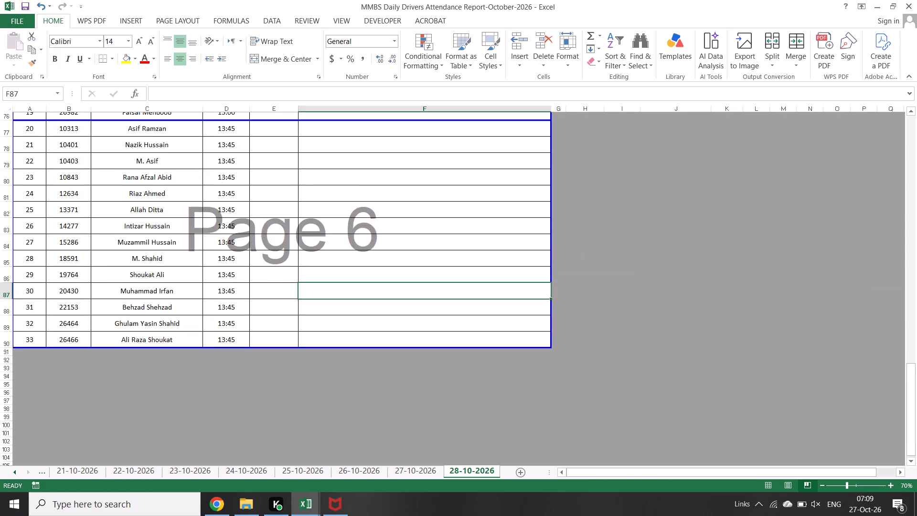
scroll(272, 344, "up", 2)
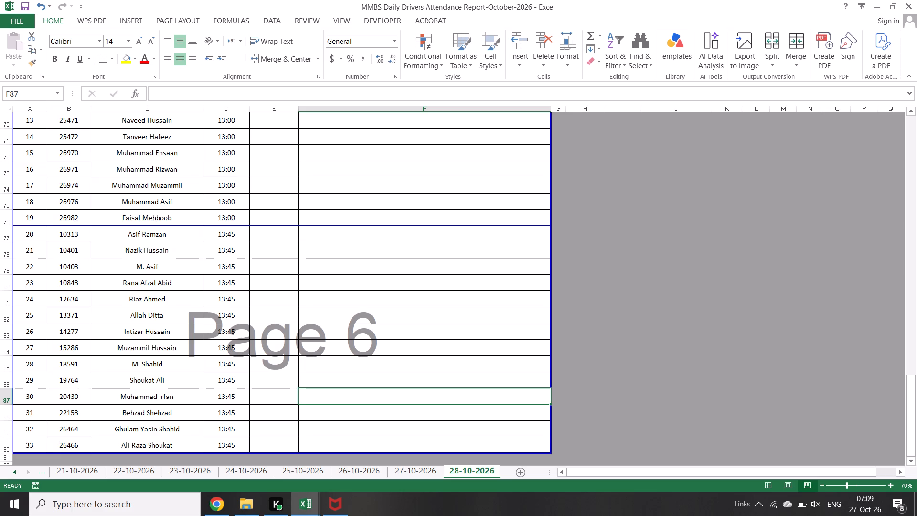
scroll(214, 292, "up", 8)
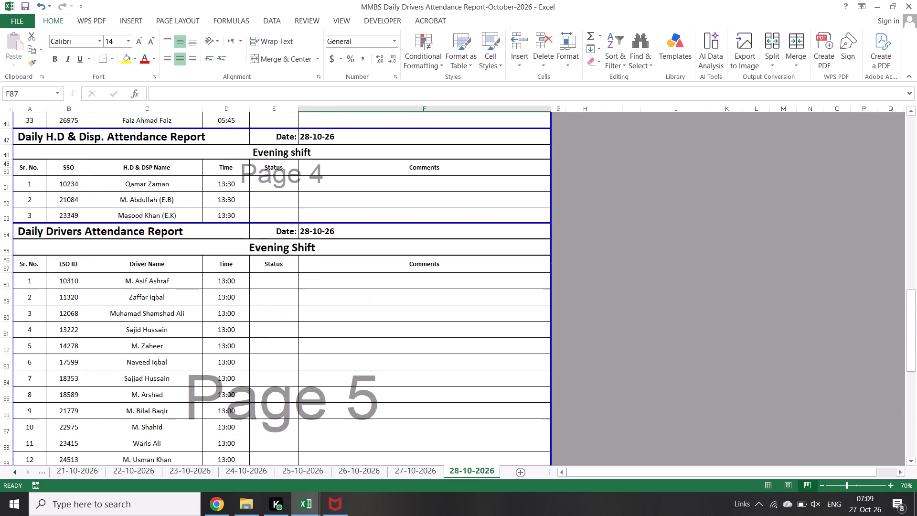
scroll(214, 292, "up", 8)
scroll(214, 292, "up", 14)
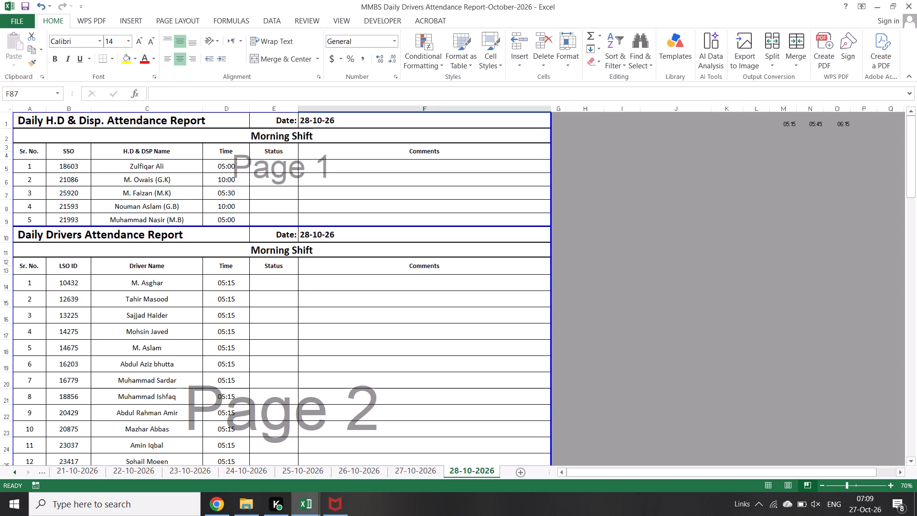
left_click(73, 164)
key("ctrl+s")
Turn on filtering for the day 28 header row on the roster's Head, Disp. and Yard Driver sheet.
key("alt+Tab")
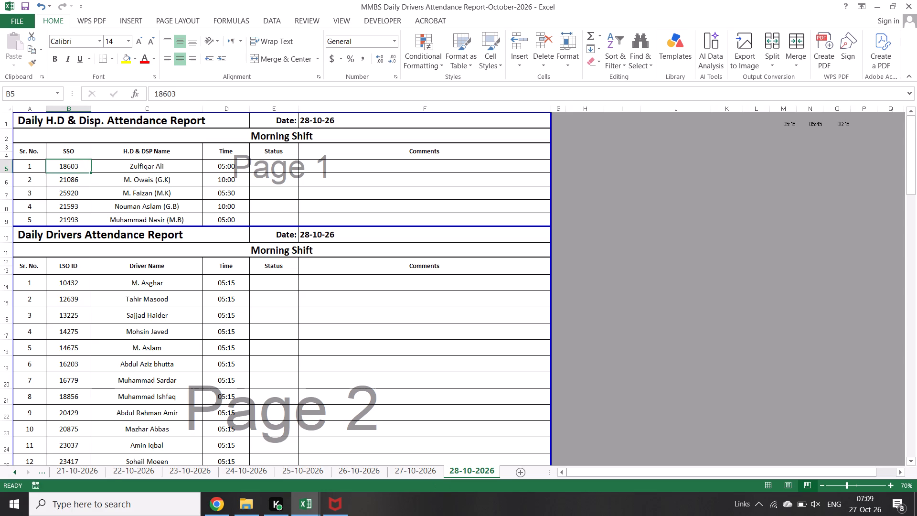
left_click(182, 474)
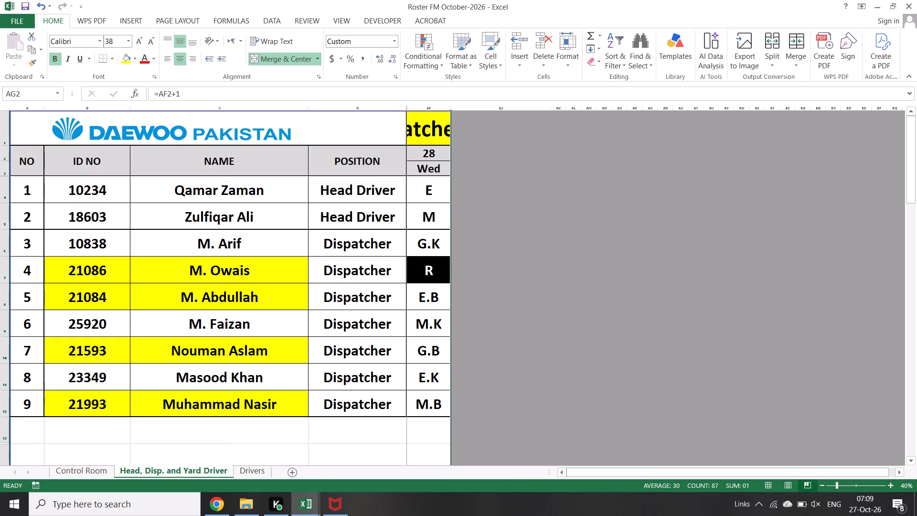
scroll(448, 215, "up", 4)
left_click(425, 151)
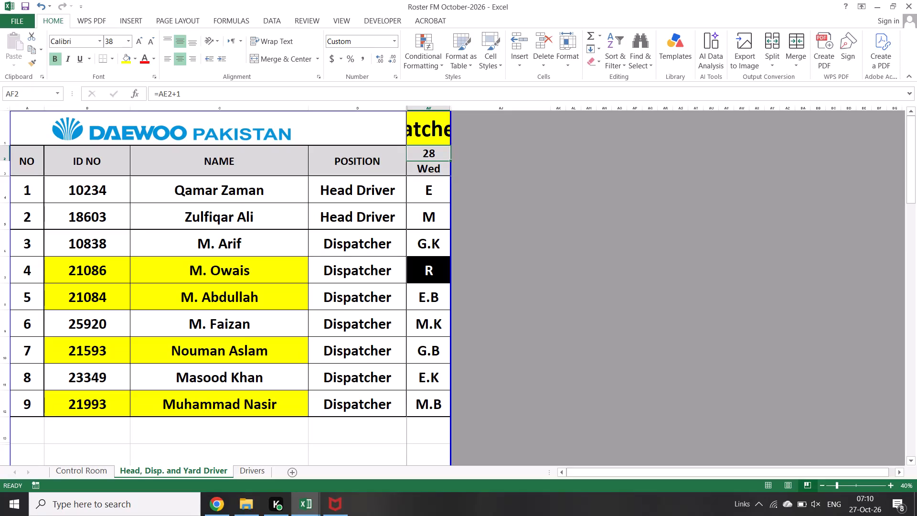
key("ctrl+shift+l")
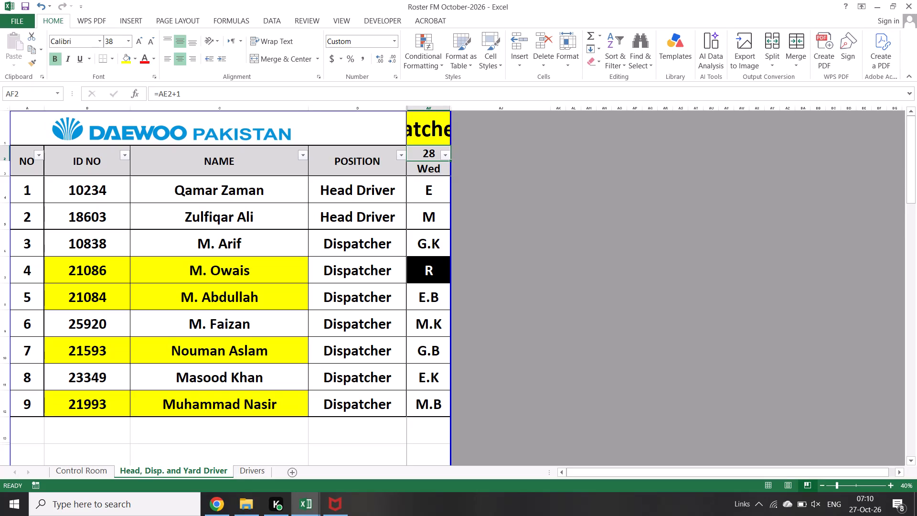
Filter the day 28 column of the head driver and dispatcher roster to codes G.B, G.K, M, M.B and M.K.
scroll(366, 291, "up", 6)
left_click(448, 160)
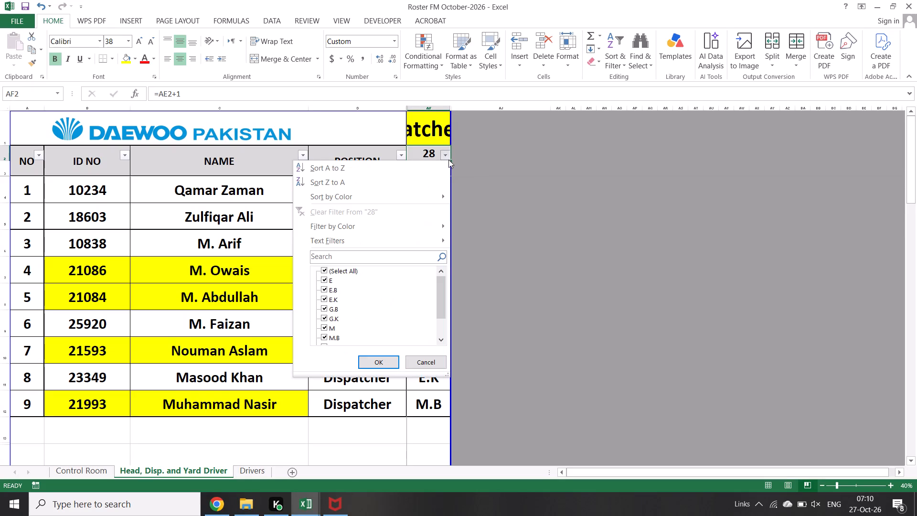
left_click(341, 270)
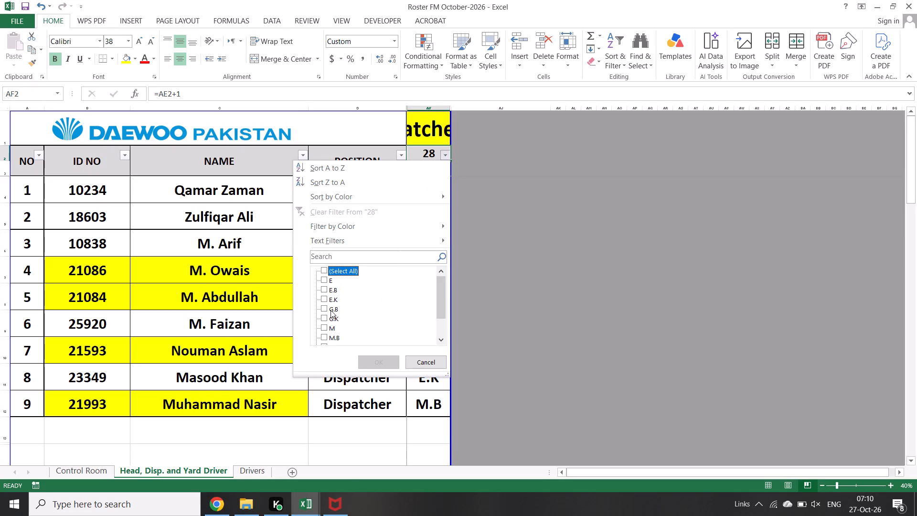
left_click(331, 310)
left_click(330, 323)
left_click(326, 328)
left_click(329, 336)
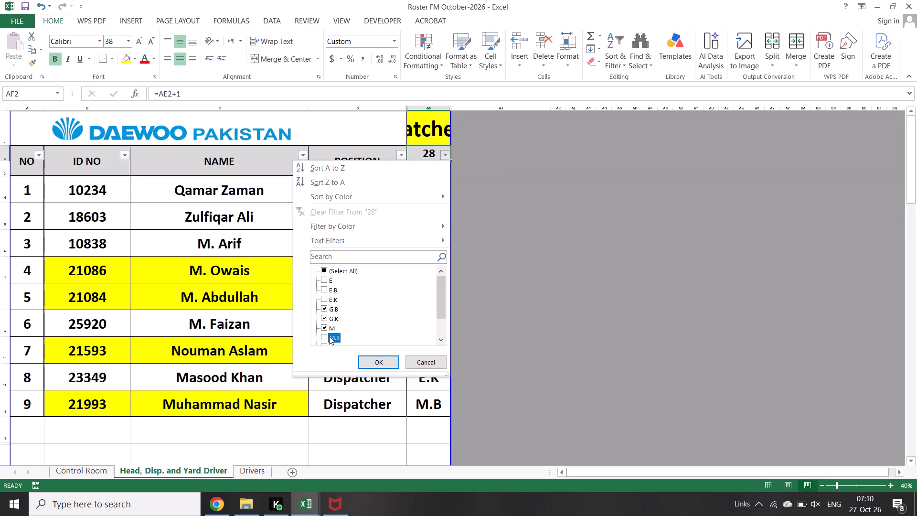
left_click_drag(440, 308, 437, 338)
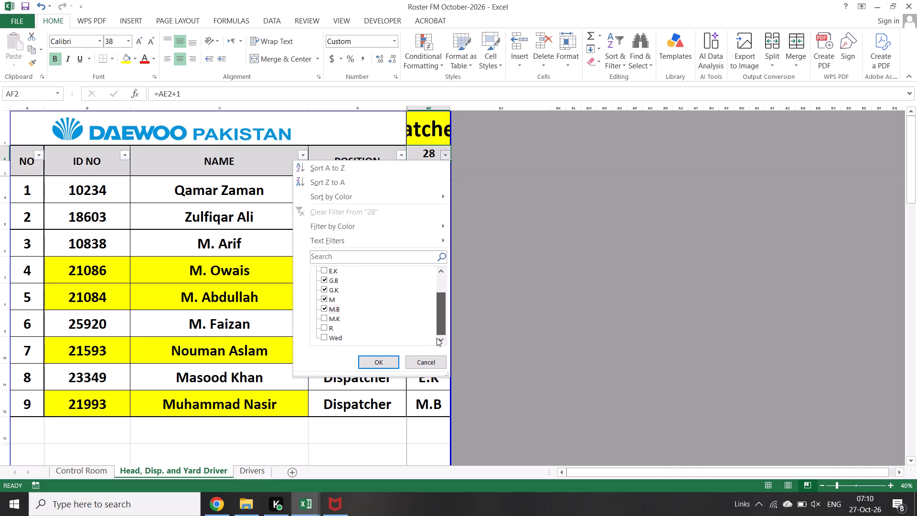
left_click_drag(437, 338, 435, 342)
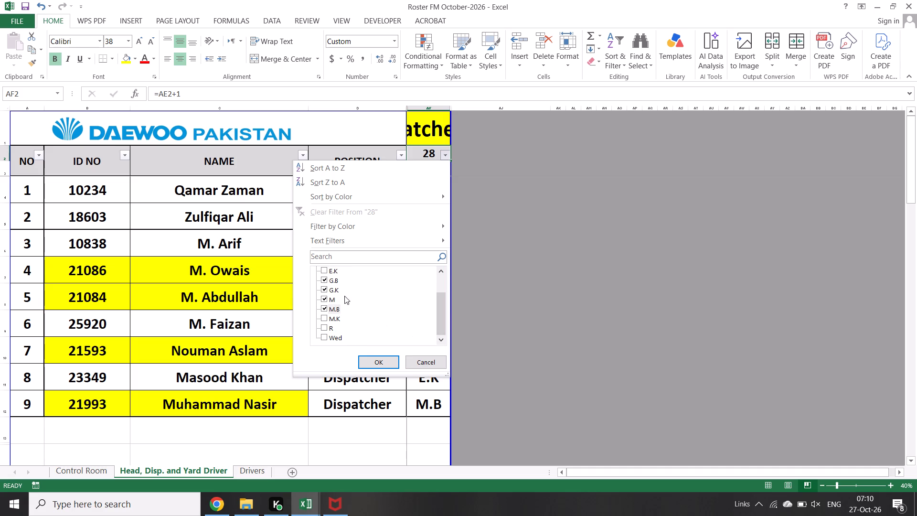
left_click(336, 318)
left_click(368, 361)
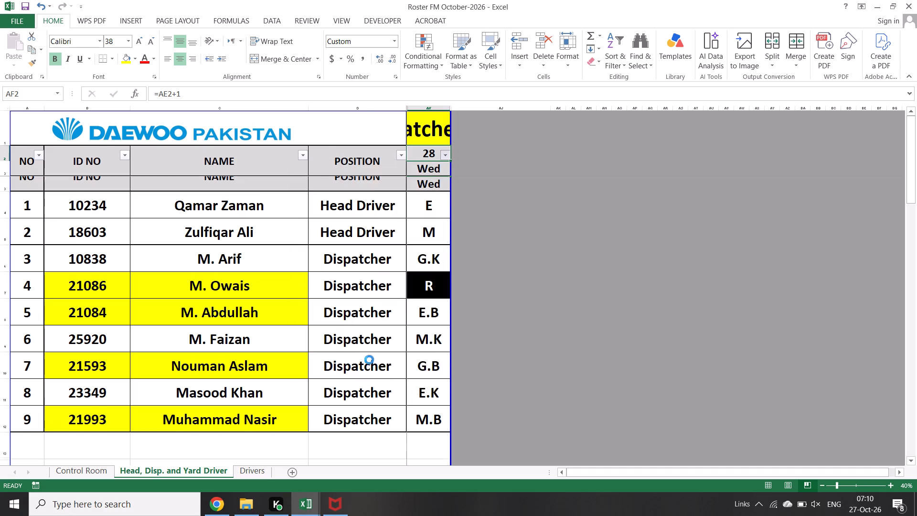
Copy the filtered head driver and dispatcher IDs and names and paste them as values from row 1 of the morning H.D & Disp. list.
left_click_drag(106, 180, 219, 290)
key("ctrl+c")
key("alt+Tab")
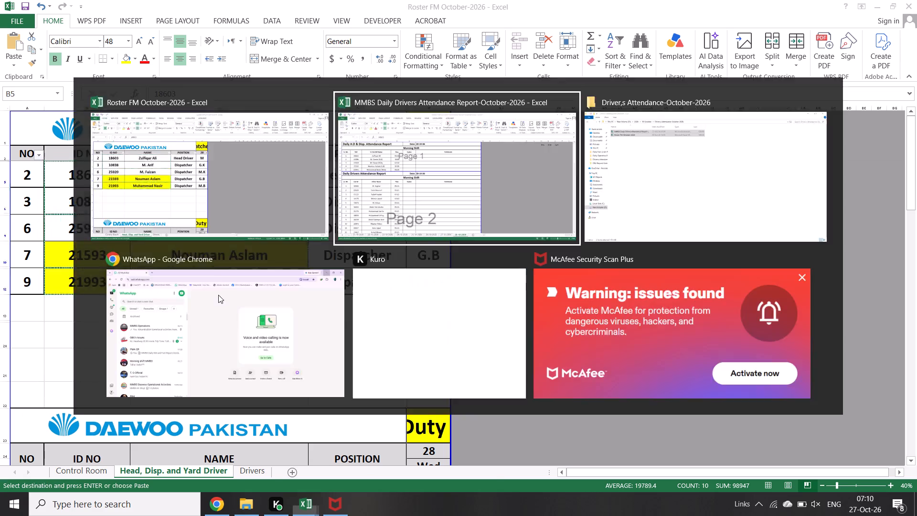
right_click(64, 168)
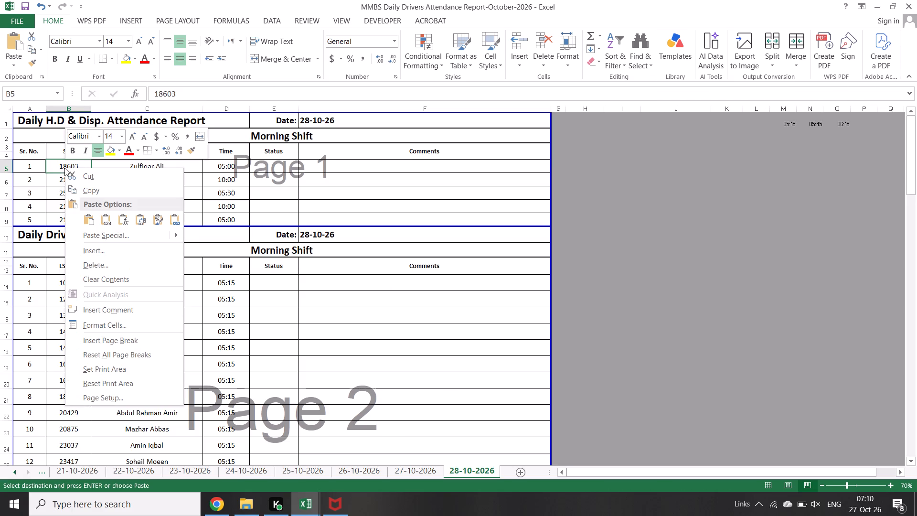
left_click(107, 217)
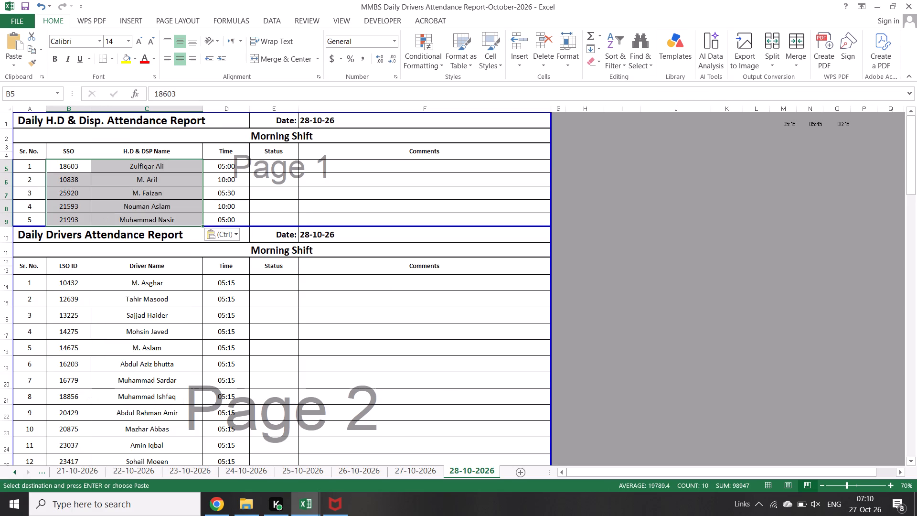
Append the shift code (G.K) to the name in row 2 of the morning H.D & Disp. list.
left_click(178, 183)
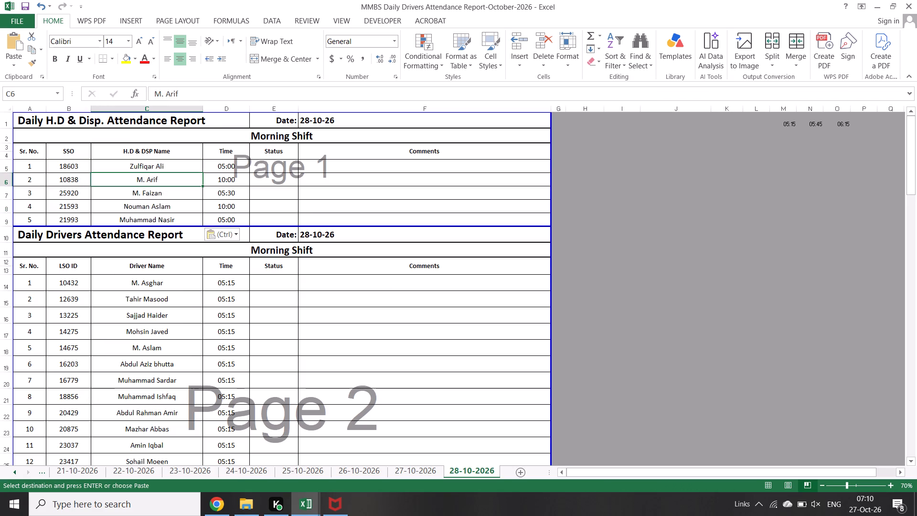
key("alt+Tab")
key("alt+Tab")
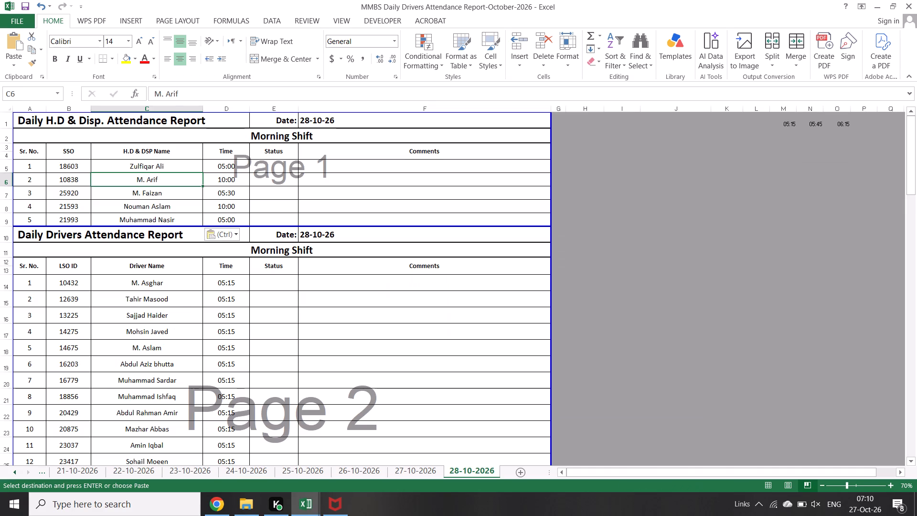
key("F2")
key("space")
type("(G.K")
key("shift+parenright")
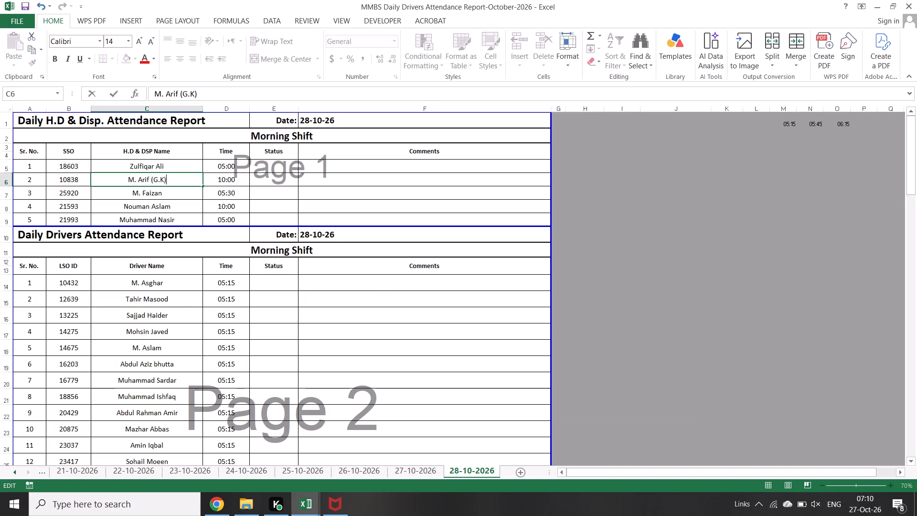
key("Return")
Append the roster's day 28 shift code (M.K) to the name in row 3 of the morning H.D & Disp. list.
key("alt+Tab")
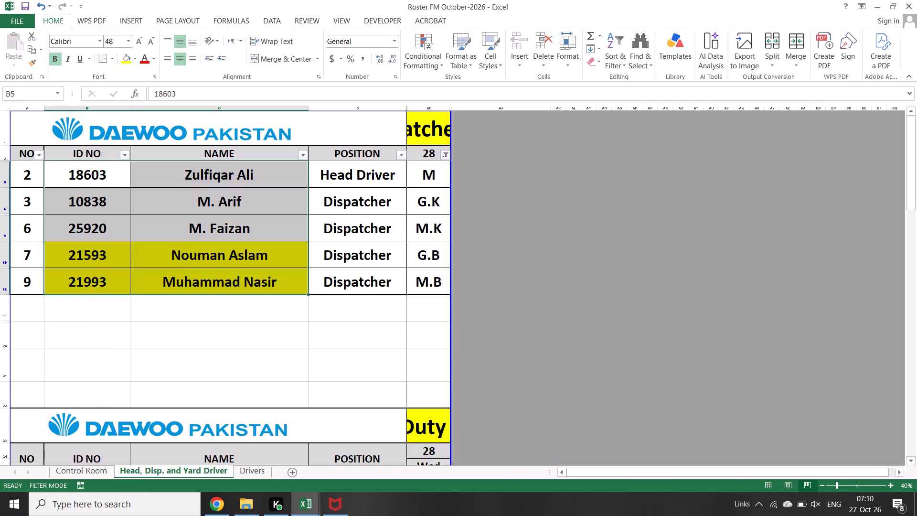
key("alt+Tab")
key("F2")
key("space")
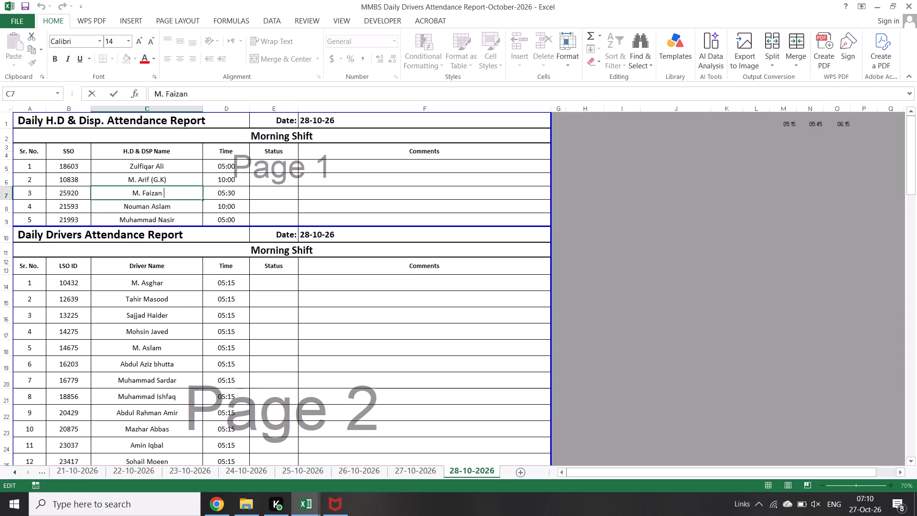
key("shift+parenleft")
type("M.K")
key("shift+parenright")
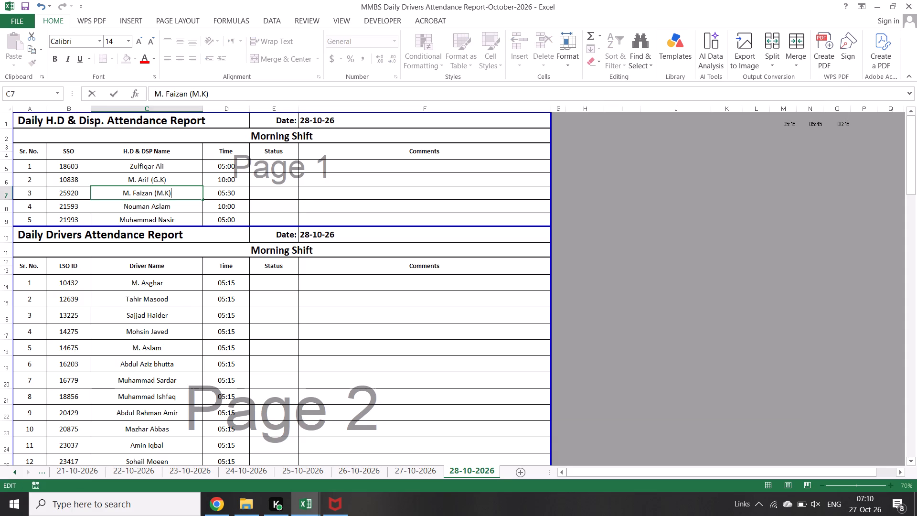
key("Return")
Append the roster's day 28 shift code (G.B) to the name in row 4 of the morning H.D & Disp. list.
key("alt+Tab")
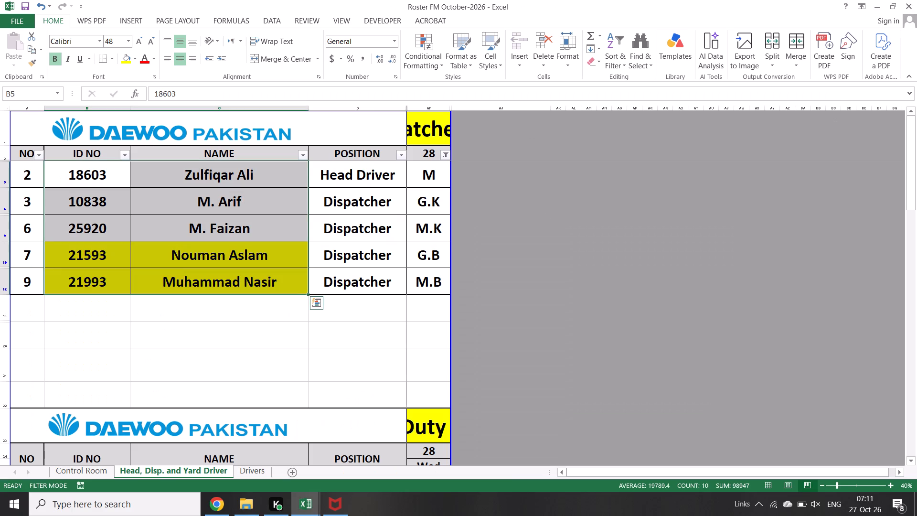
key("alt+Tab")
key("alt+Tab")
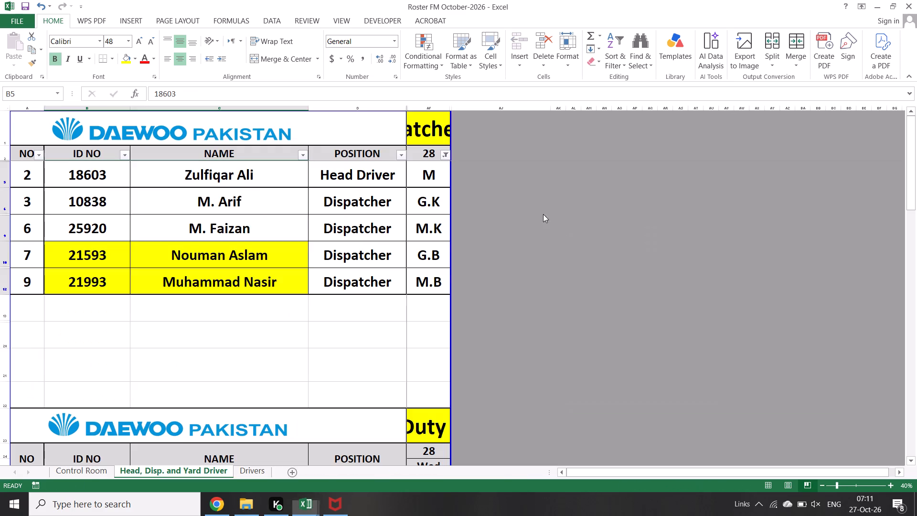
key("alt+Tab")
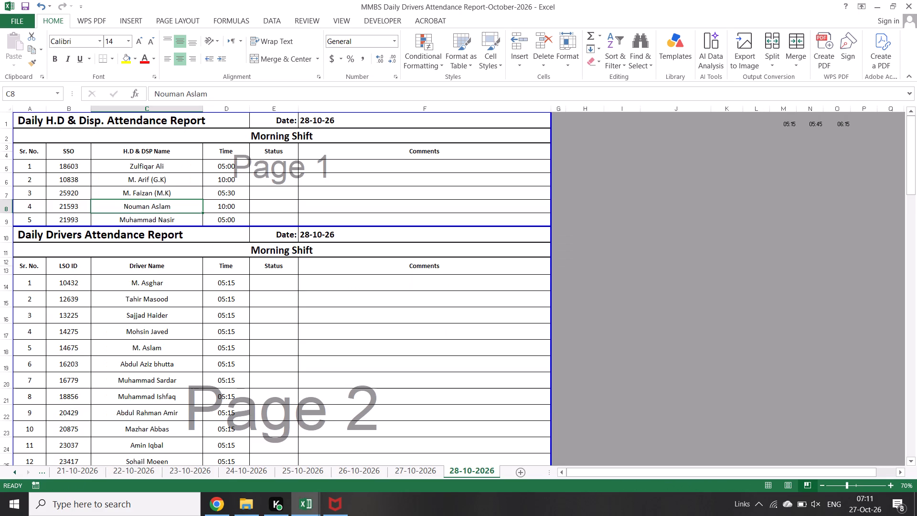
key("F2")
key("space")
type("(G.B")
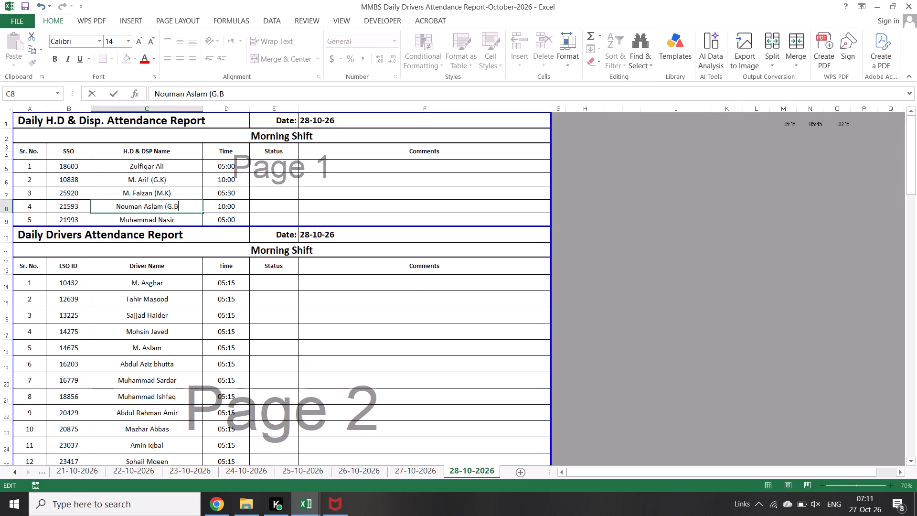
key("shift+parenright")
key("Return")
Append the roster's day 28 shift code (M.B) to the name in row 5 of the morning H.D & Disp. list.
key("alt+Tab")
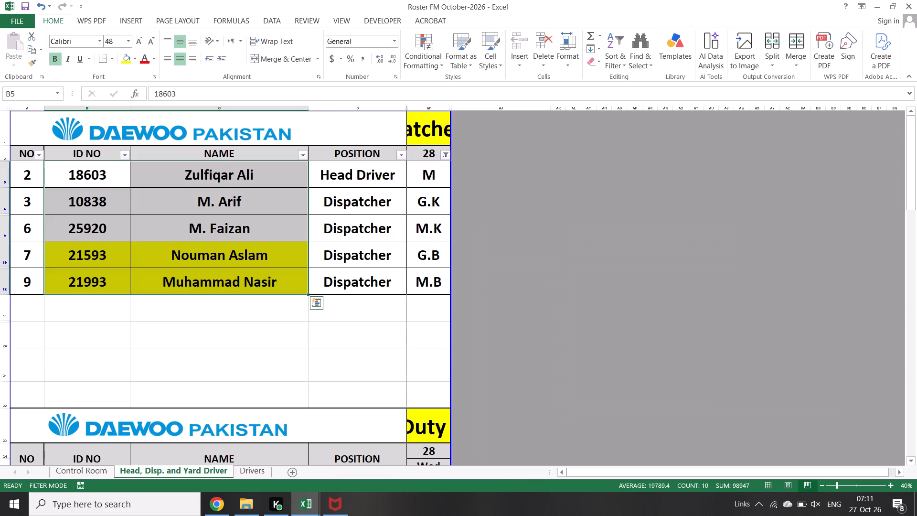
key("alt+Tab")
key("F2")
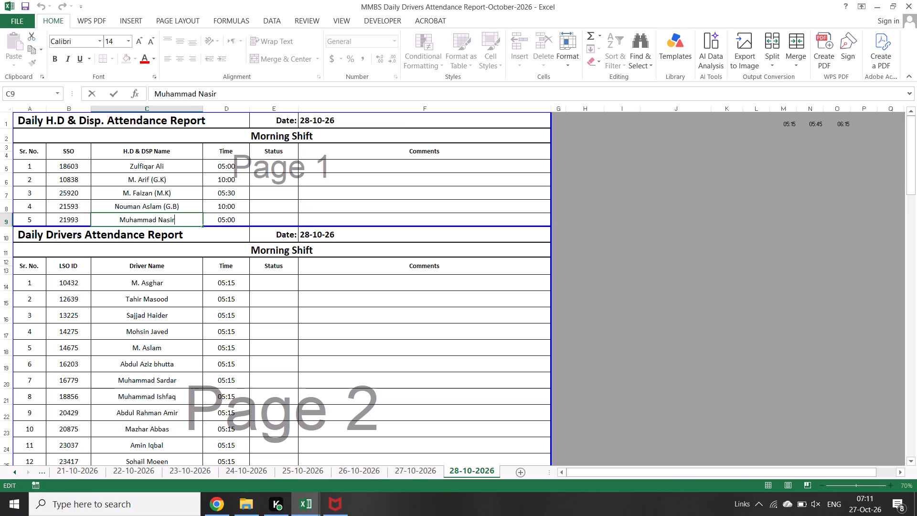
key("space")
key("shift+parenleft")
type("M.")
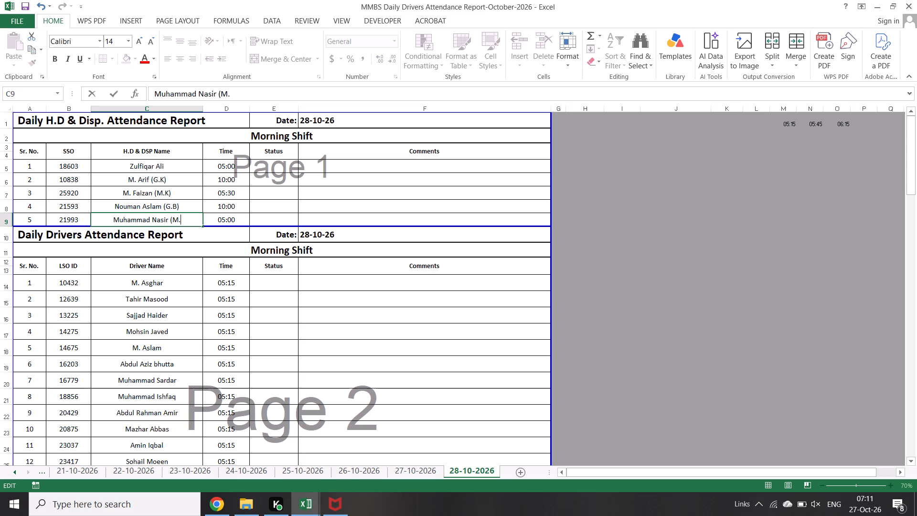
key("b")
key("shift+parenright")
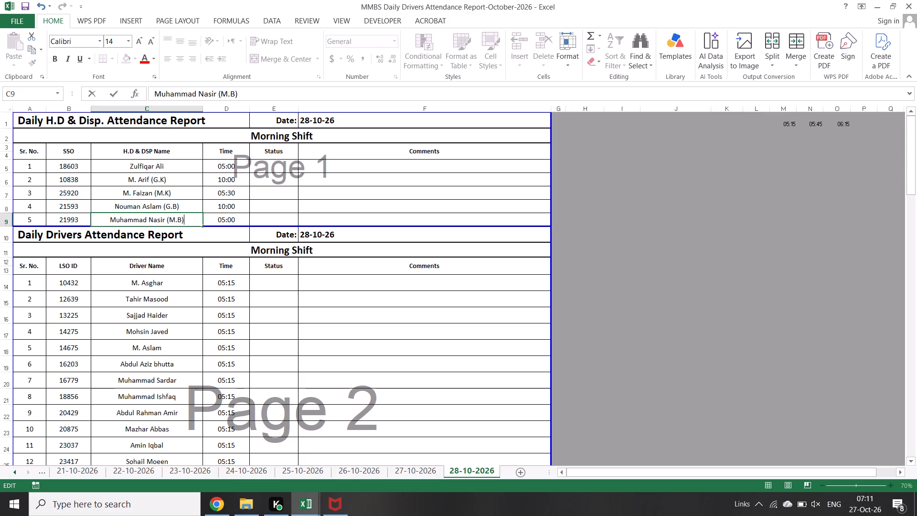
key("Return")
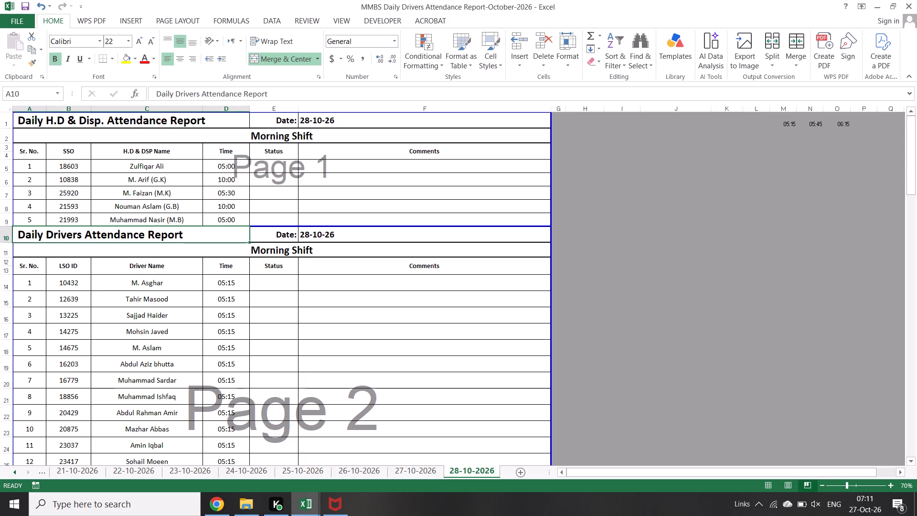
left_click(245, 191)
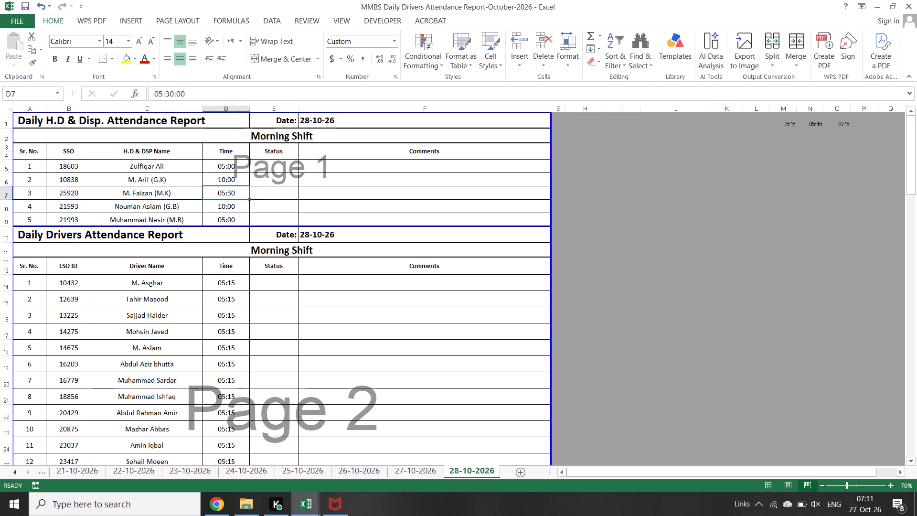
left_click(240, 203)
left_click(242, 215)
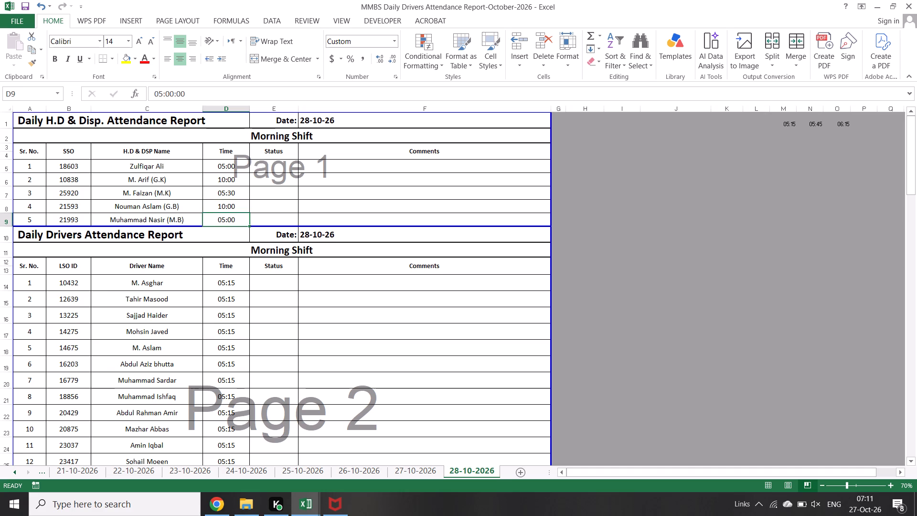
Filter the day 28 column of the head driver and dispatcher roster to the evening codes E, E.B and E.K.
scroll(182, 338, "down", 12)
left_click(75, 333)
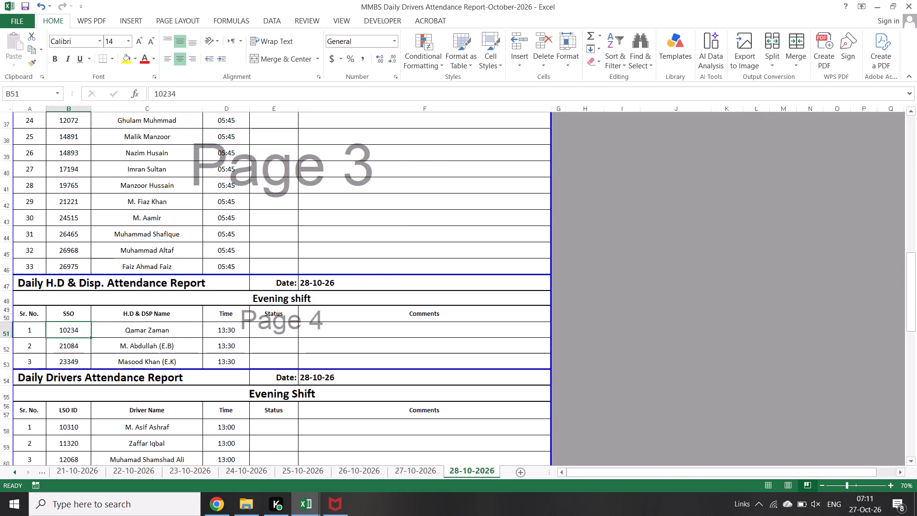
key("alt+Tab")
scroll(306, 285, "up", 7)
left_click(428, 156)
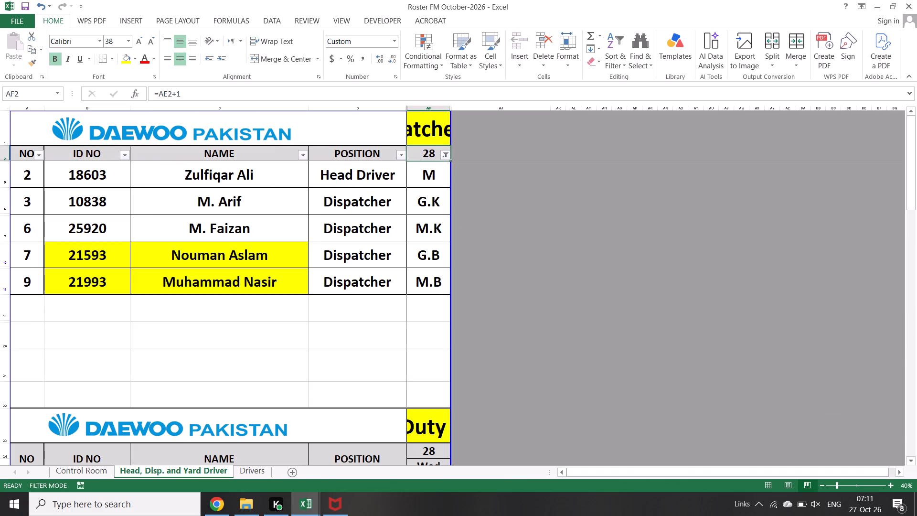
left_click(446, 154)
left_click(341, 272)
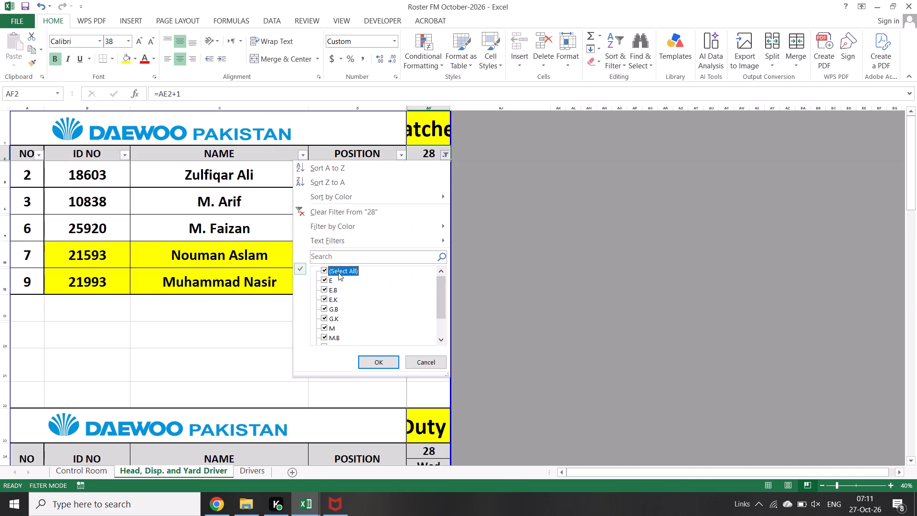
left_click(338, 272)
left_click(329, 279)
left_click(331, 289)
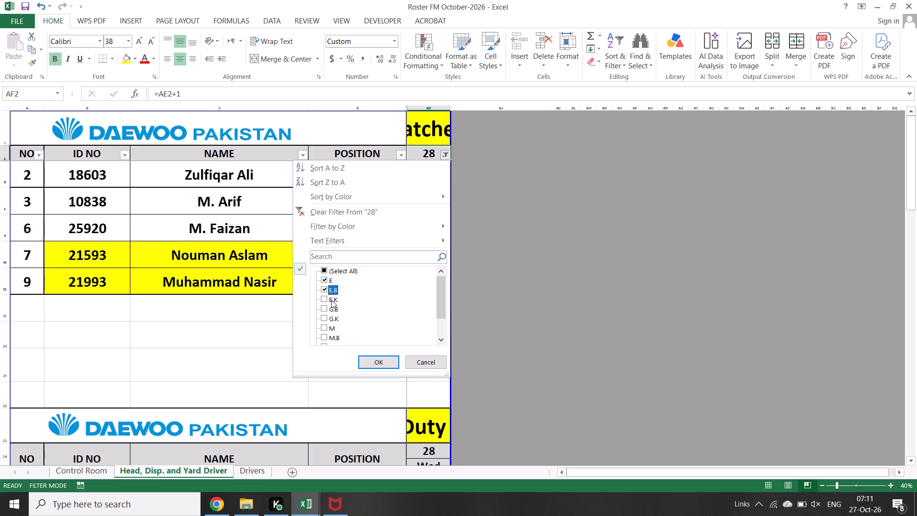
left_click(331, 300)
left_click(372, 364)
scroll(109, 187, "up", 5)
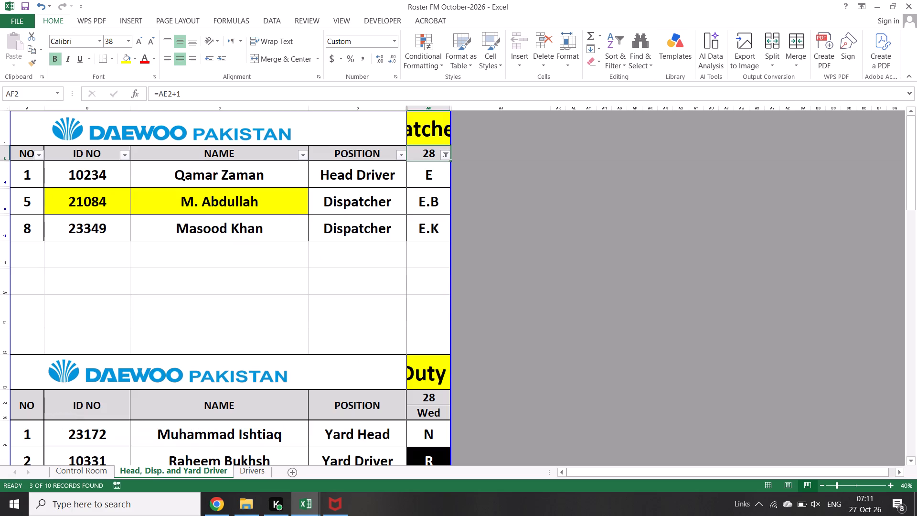
Copy the filtered evening IDs and names and paste them as values from row 1 of the evening H.D & Disp. list.
left_click_drag(101, 180, 191, 226)
key("ctrl+c")
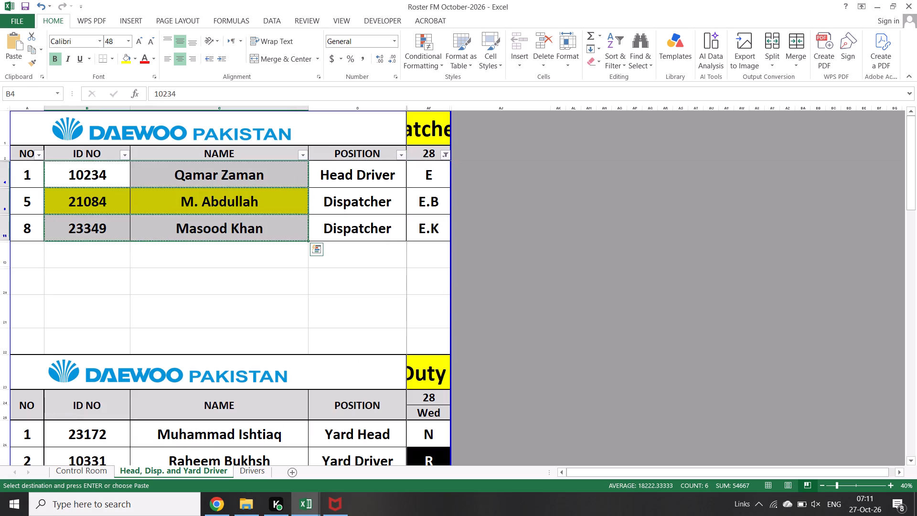
key("alt+Tab")
right_click(73, 327)
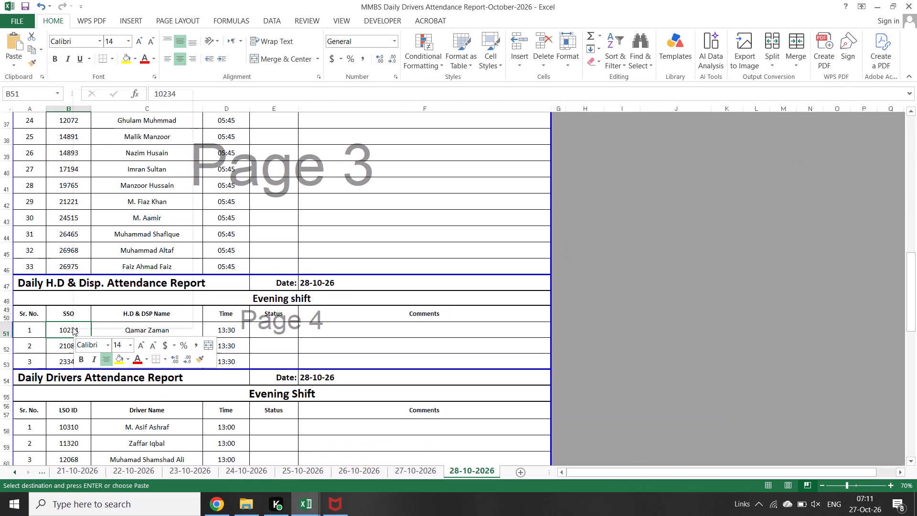
left_click(114, 141)
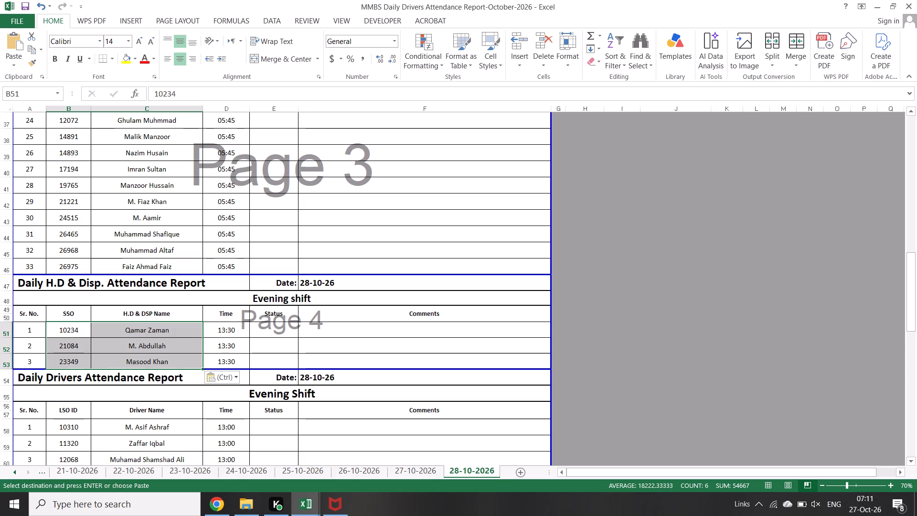
Append the roster's day 28 shift code (E.B) to the name in row 2 of the evening H.D & Disp. list.
left_click(187, 344)
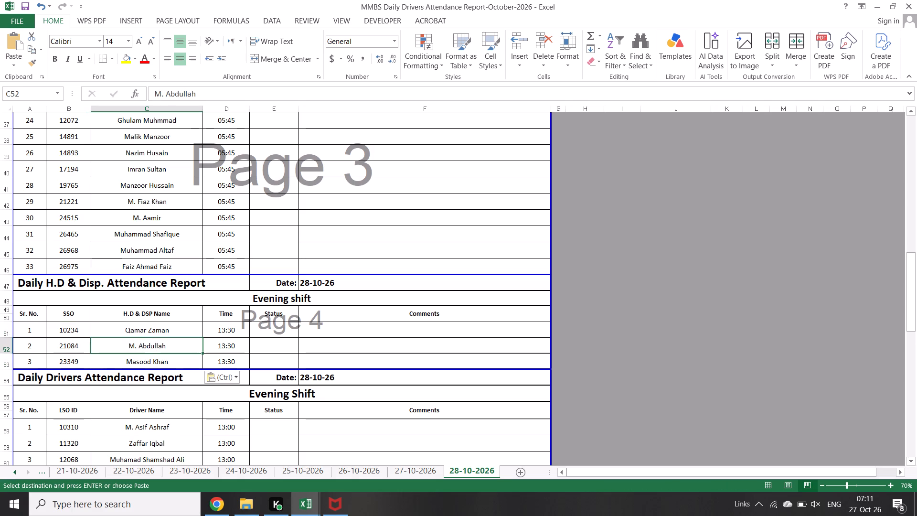
key("alt+Tab")
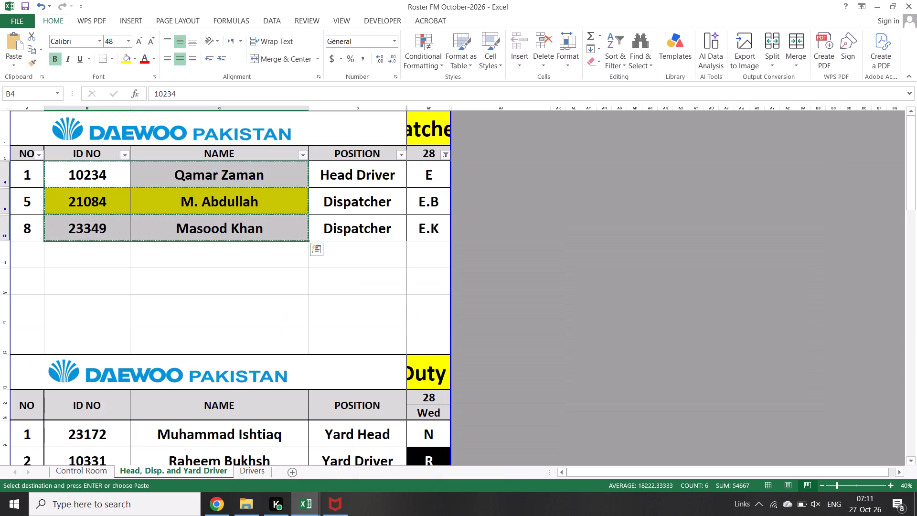
key("alt+Tab")
key("F2")
key("space")
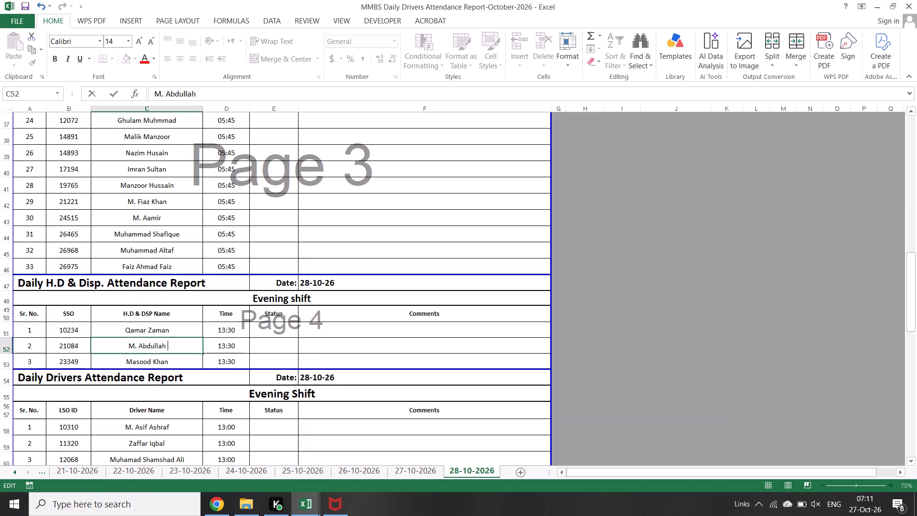
type("(E.")
type("B)")
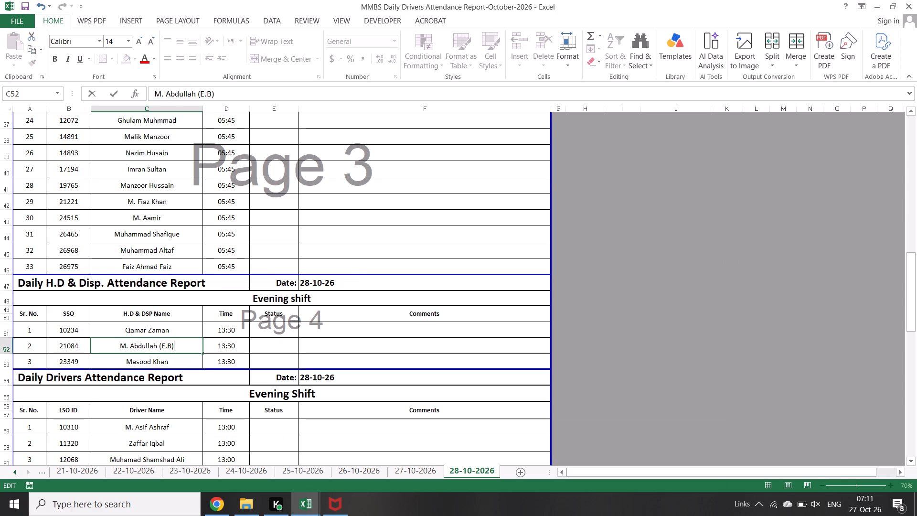
key("Return")
Append the roster's day 28 shift code (E.K) to the name in row 3 of the evening H.D & Disp. list.
key("alt+Tab")
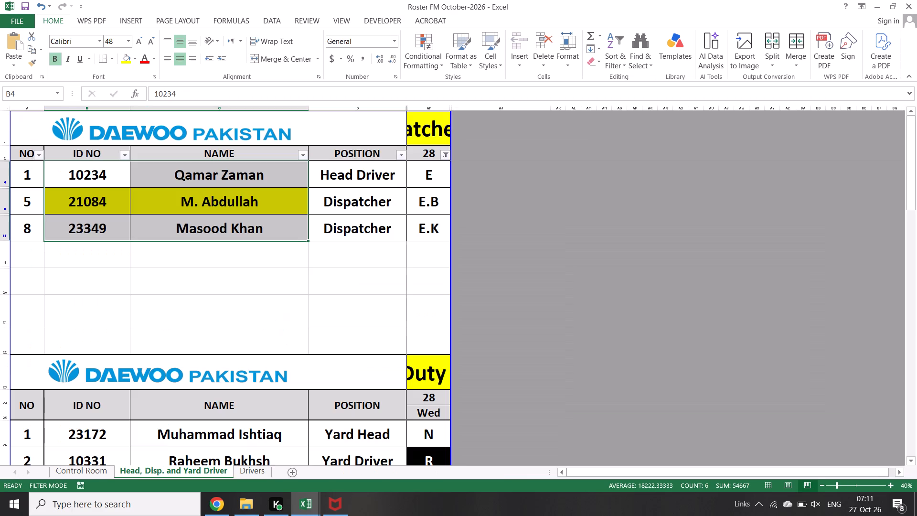
key("alt+Tab")
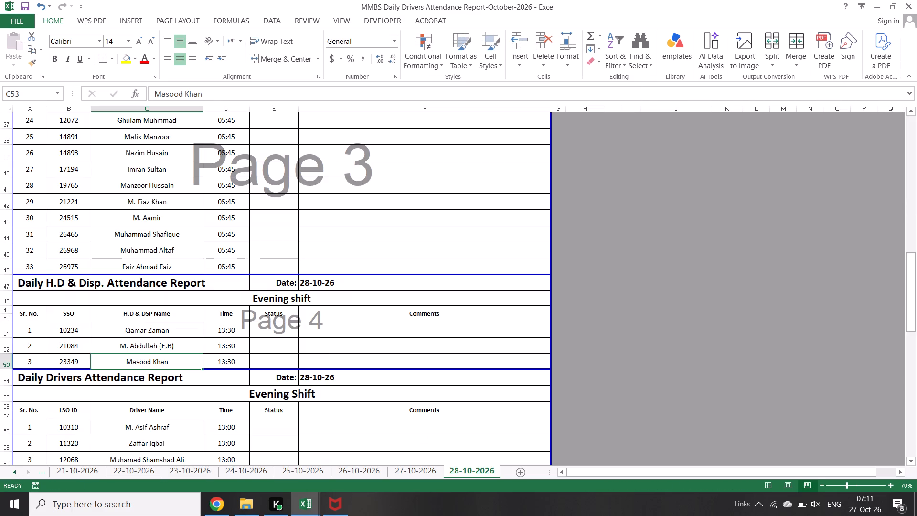
key("F2")
key("space")
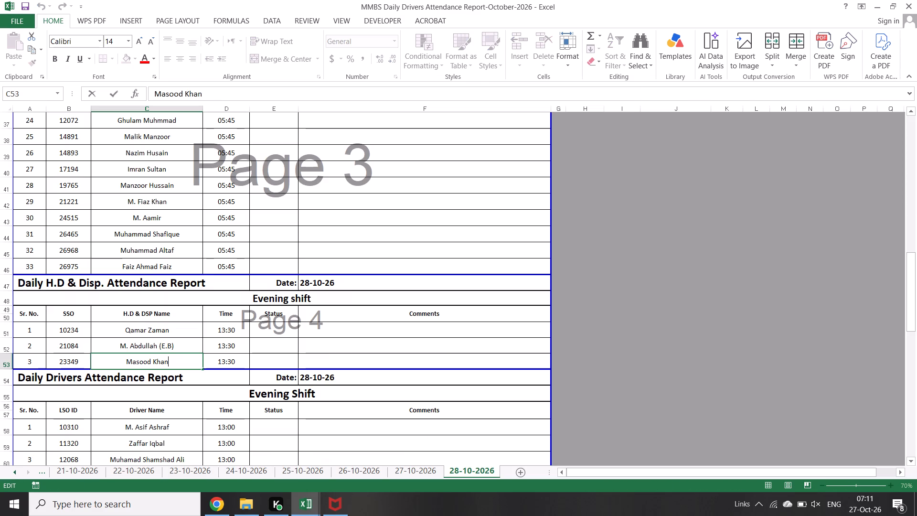
type("(E")
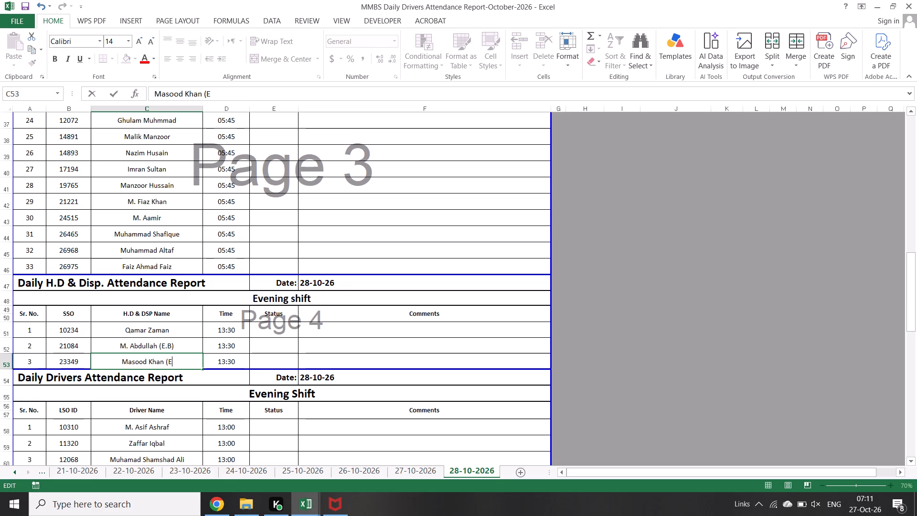
type(".K")
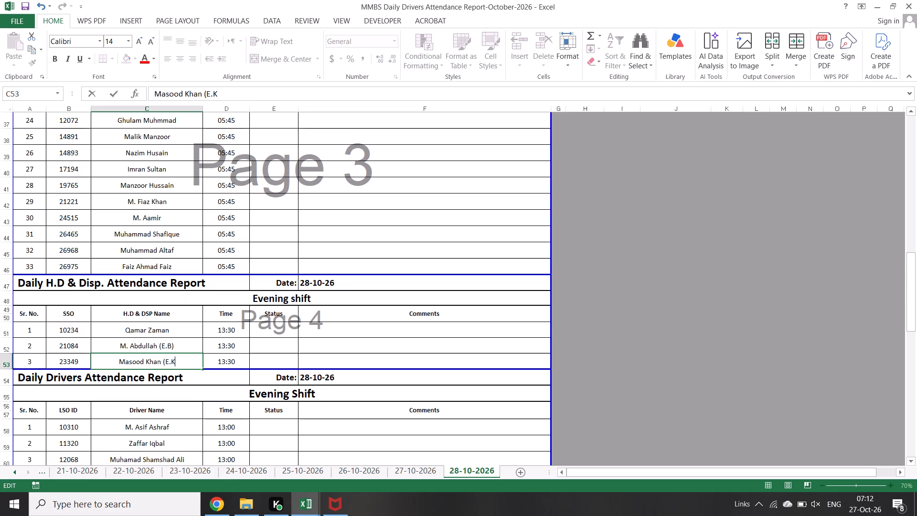
key("shift+parenright")
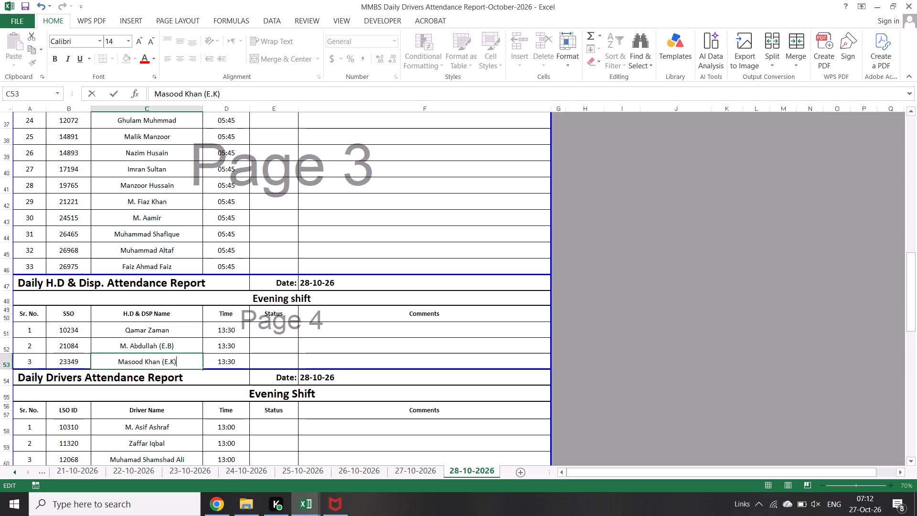
Commit the (E.K) shift code added to the name in row 3 of the evening H.D & Disp. list.
key("Return")
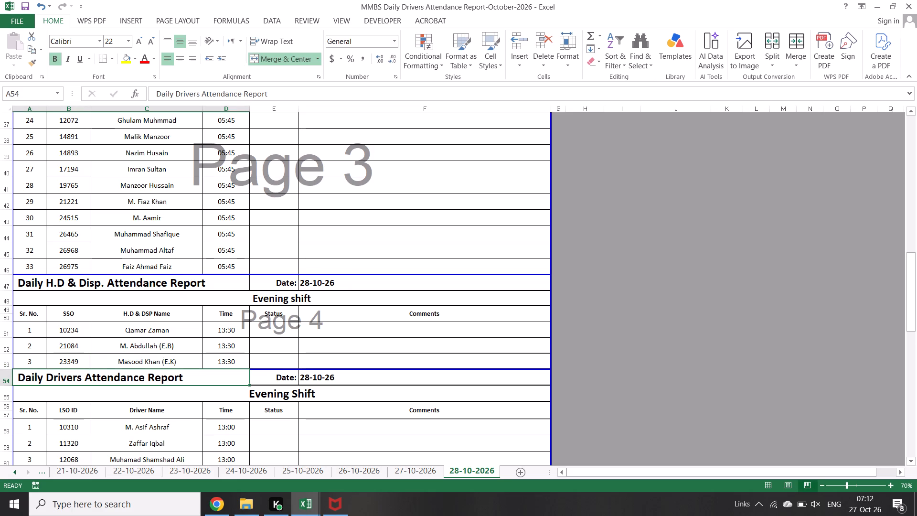
Compare the evening H.D & Disp. list with the filtered day 28 evening entries in the October roster.
key("alt+Tab")
scroll(342, 215, "up", 3)
key("alt+Tab")
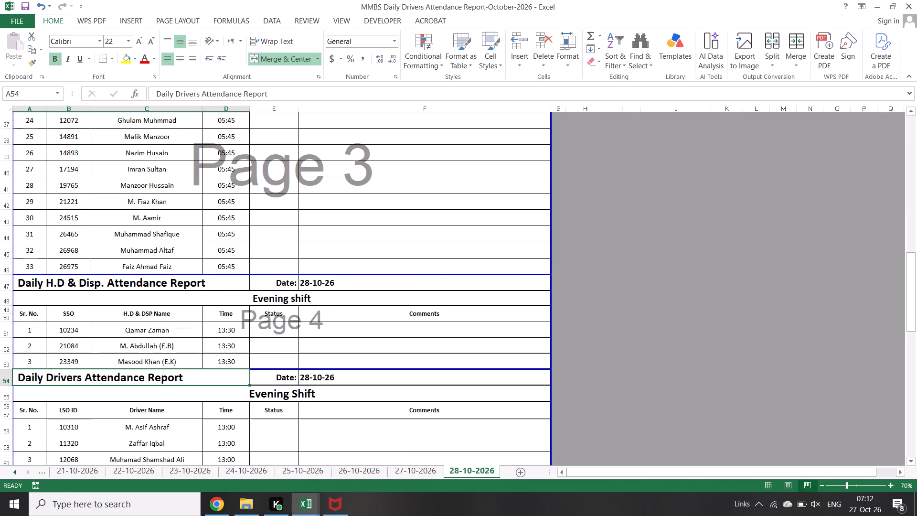
key("alt+Tab")
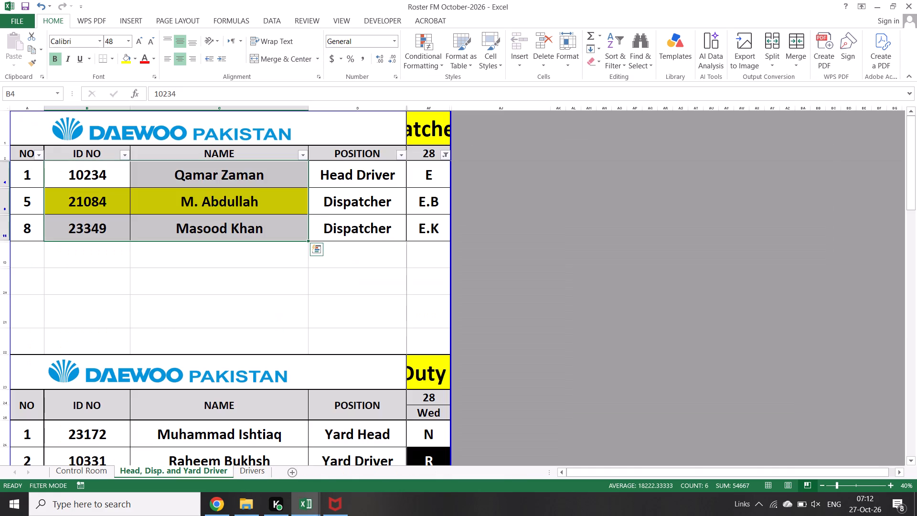
key("alt+Tab")
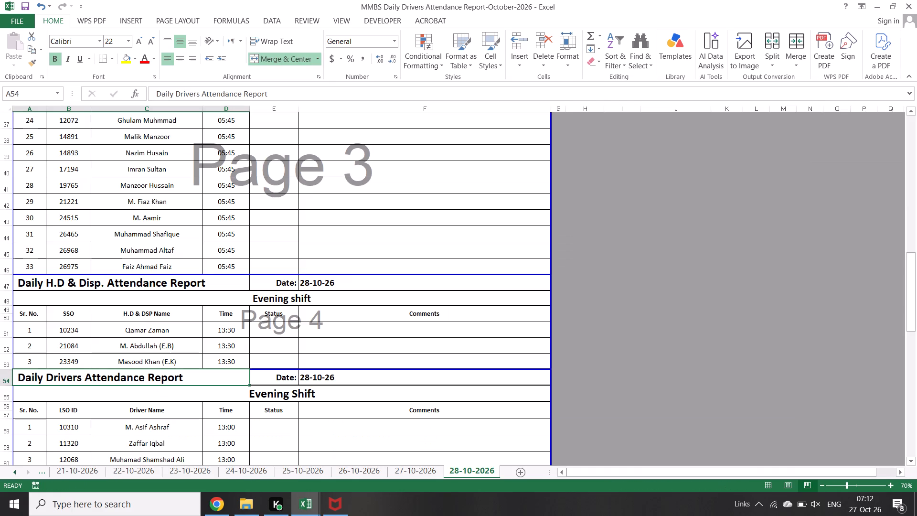
left_click(315, 357)
key("alt+Tab")
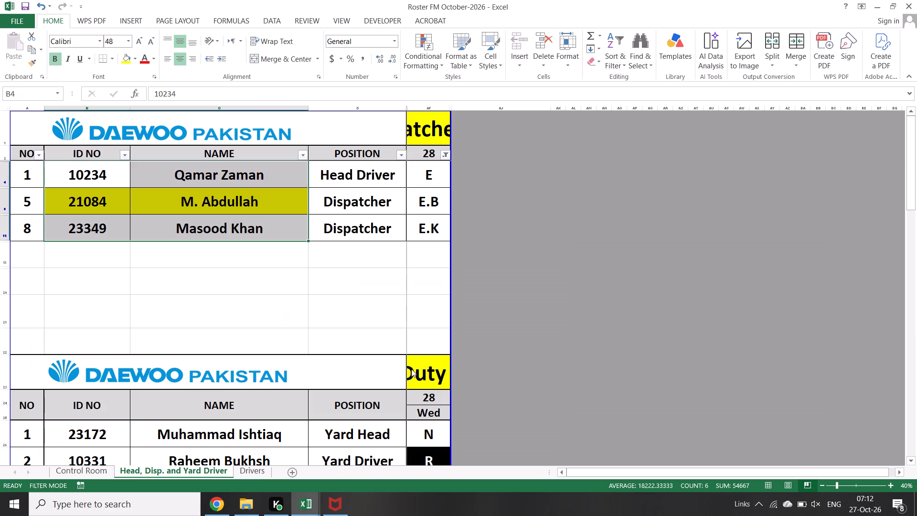
key("alt+Tab")
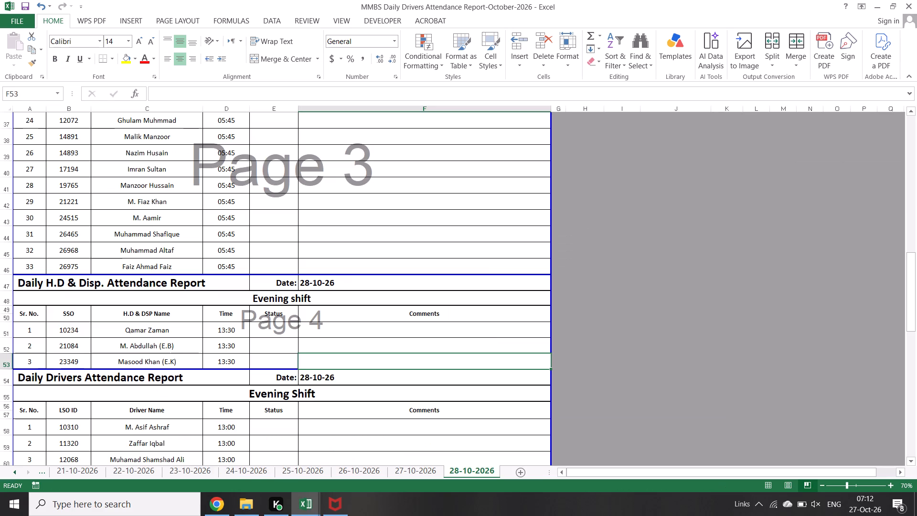
key("alt+Tab")
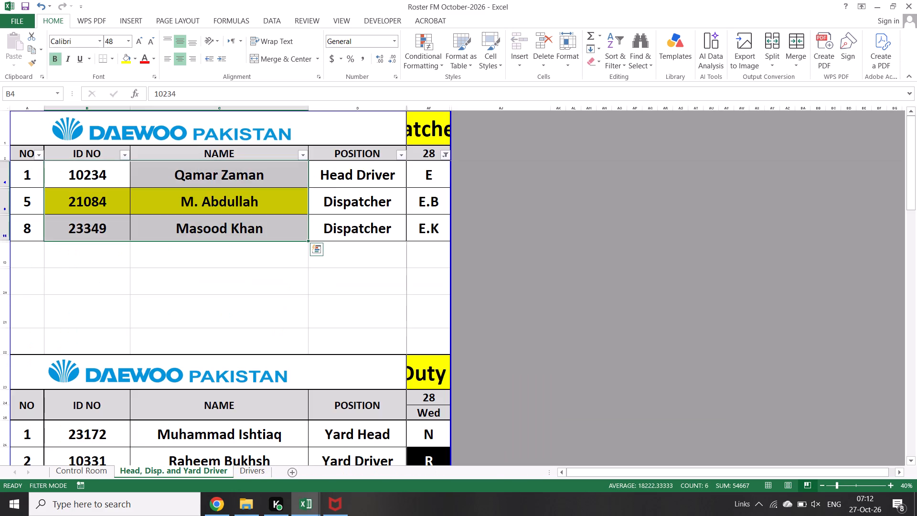
key("alt+Tab")
Save the daily attendance workbook with the date cell at the top of the 28-10-2026 sheet selected.
scroll(339, 276, "up", 9)
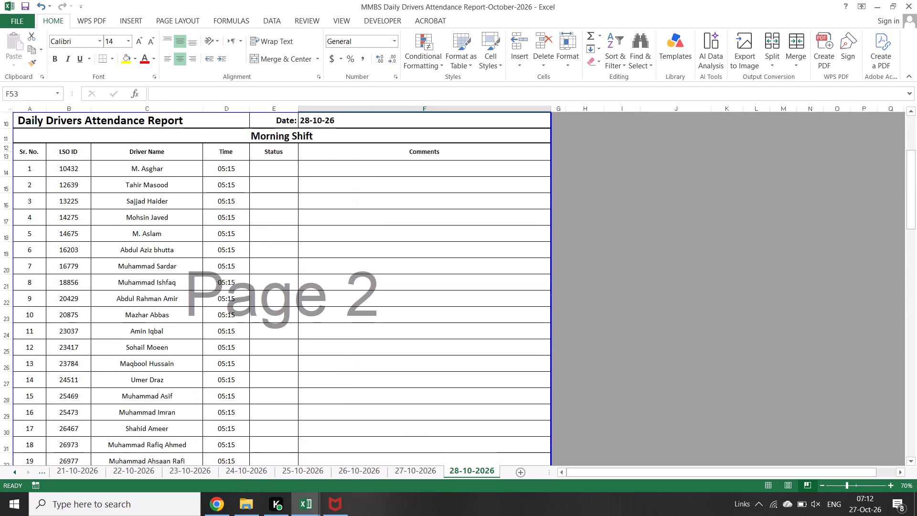
scroll(341, 271, "up", 6)
left_click(355, 127)
scroll(314, 236, "up", 5)
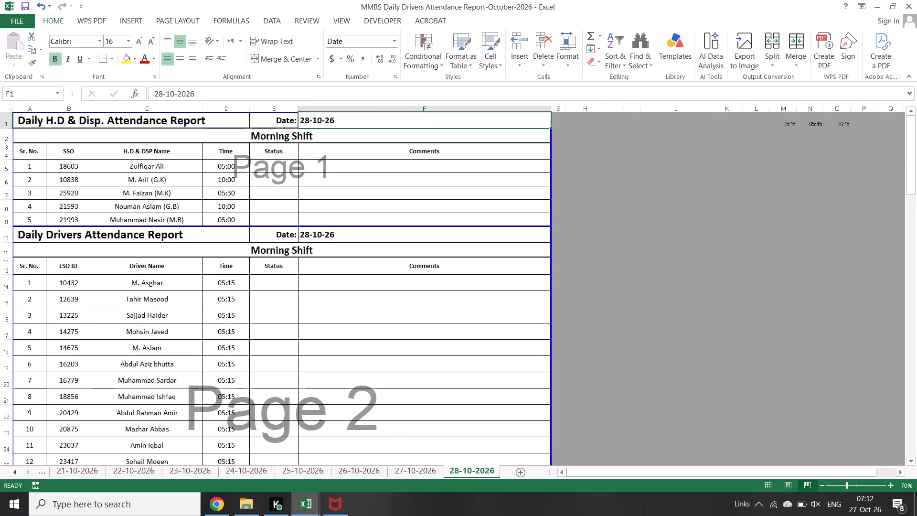
key("ctrl+s")
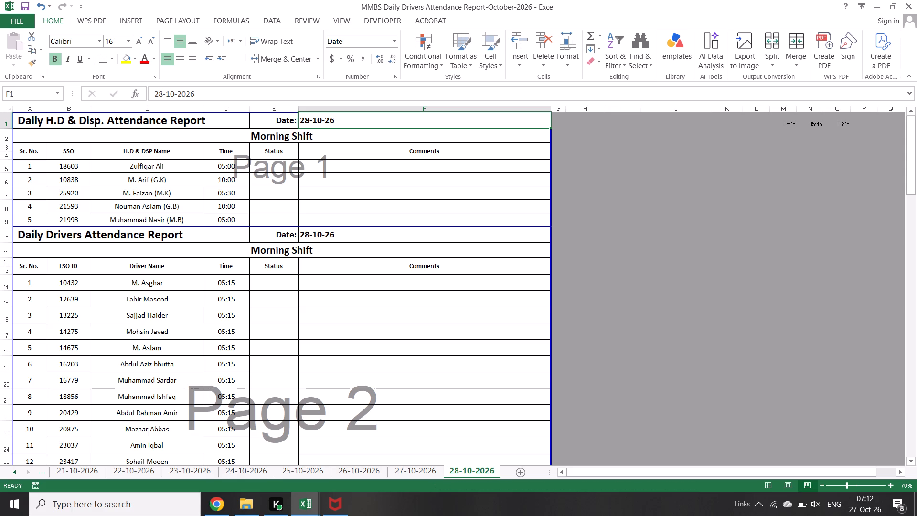
Review the whole 28-10-2026 sheet, checking the morning and evening H.D & Disp. and driver lists through to the last row.
scroll(319, 314, "down", 4)
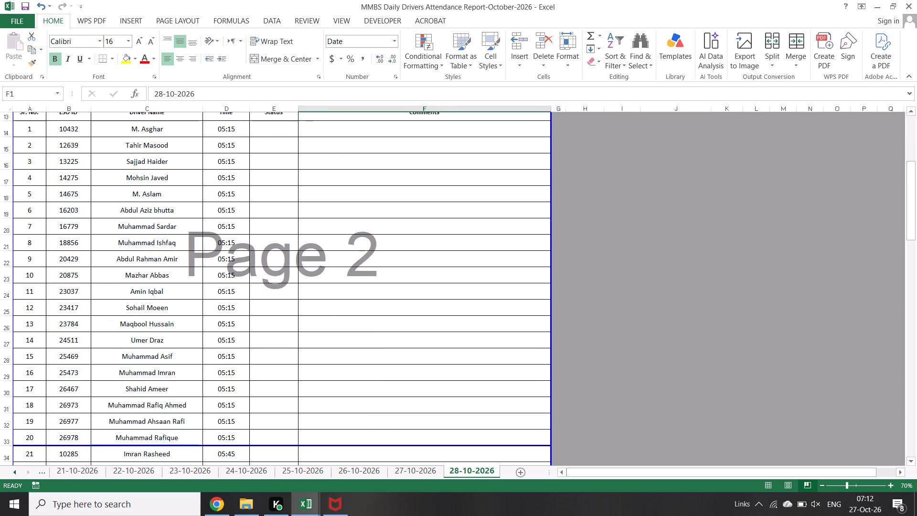
scroll(316, 335, "down", 9)
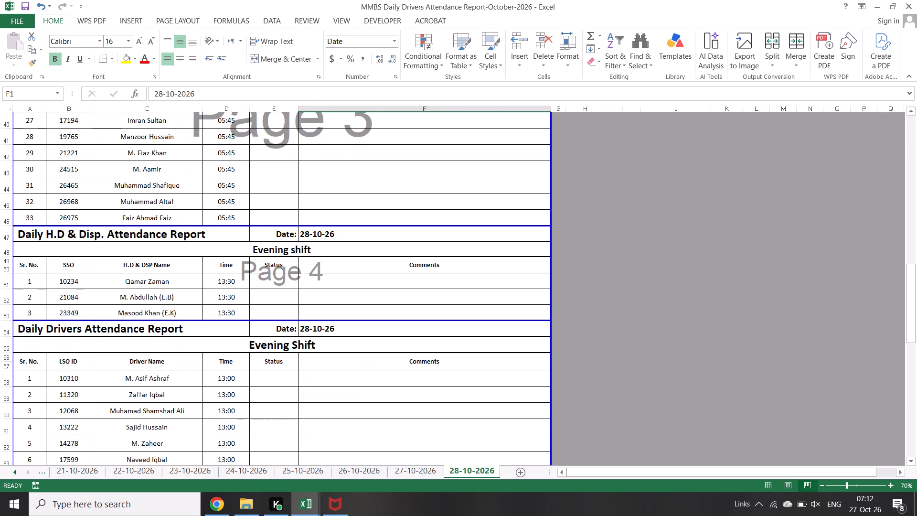
scroll(316, 337, "down", 5)
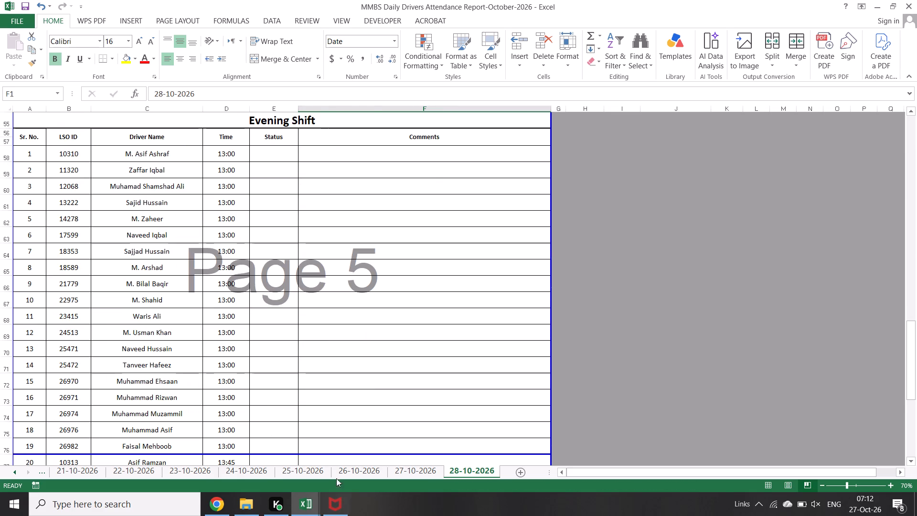
scroll(302, 426, "down", 4)
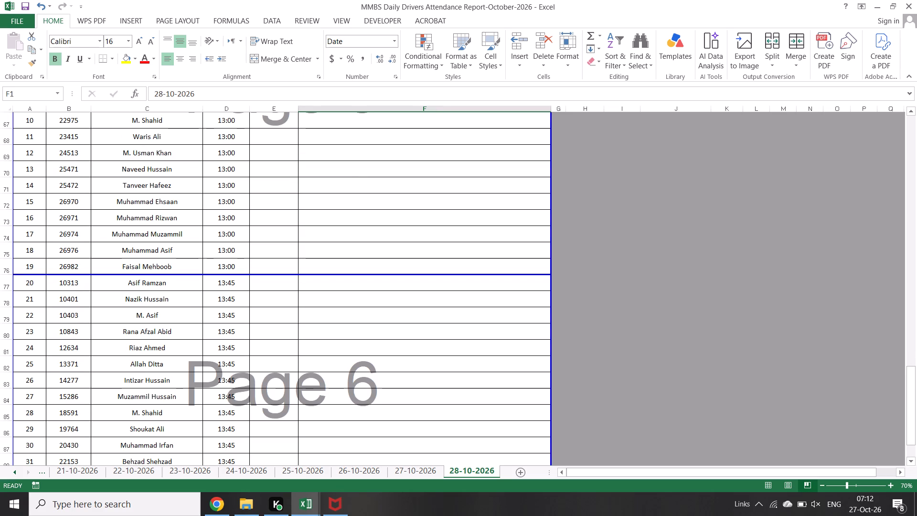
scroll(245, 414, "down", 3)
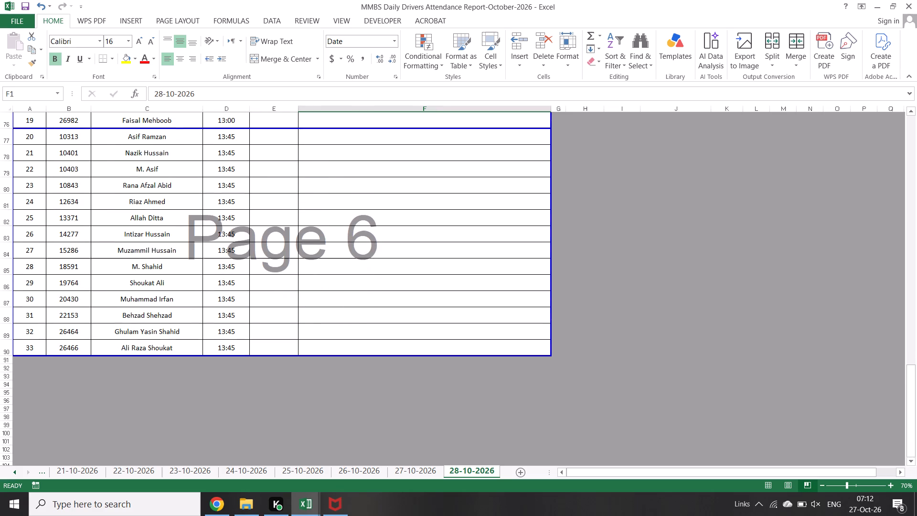
scroll(294, 367, "up", 1)
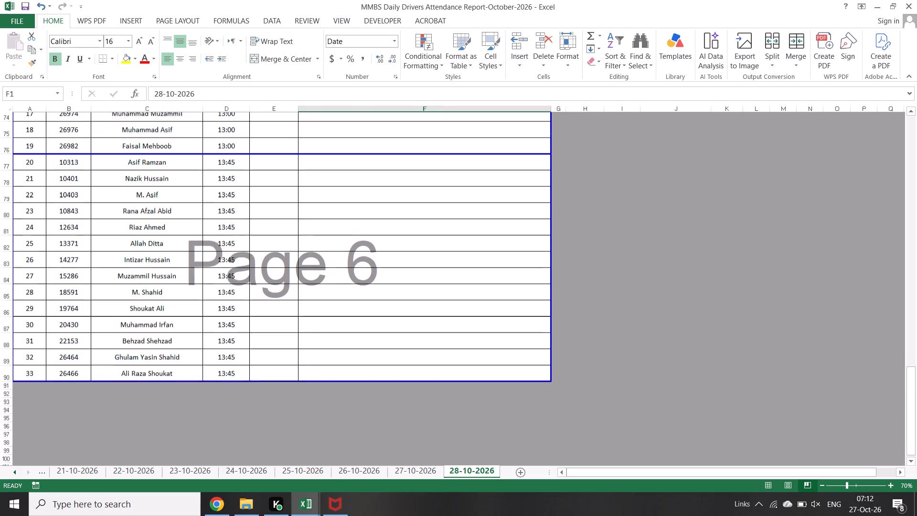
scroll(294, 367, "up", 1)
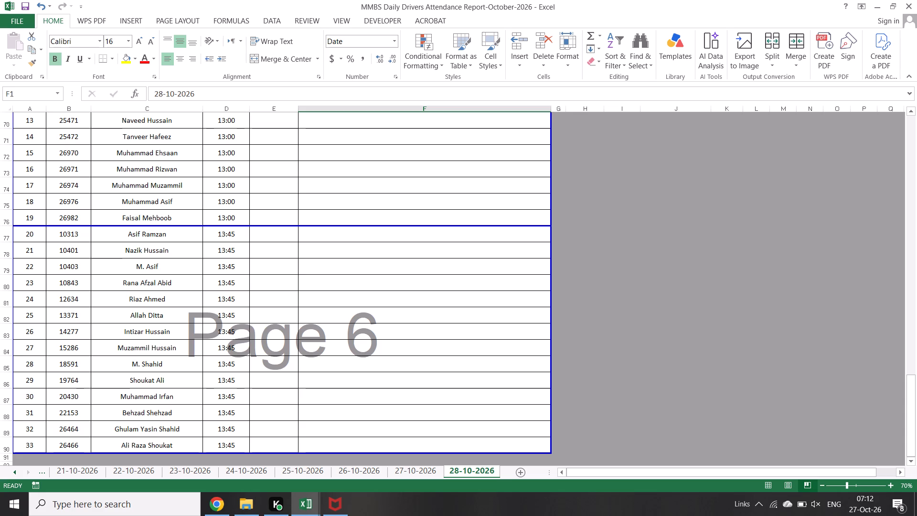
scroll(290, 371, "down", 4)
scroll(242, 345, "up", 3)
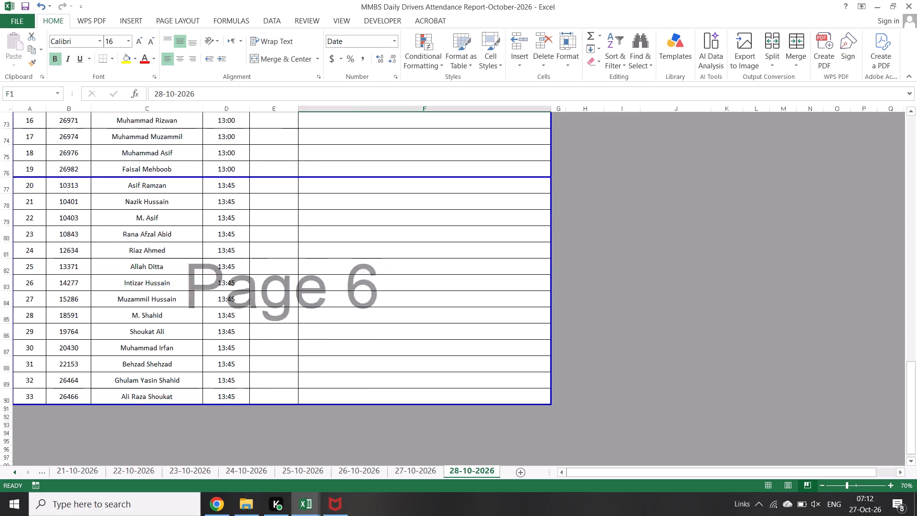
scroll(241, 345, "up", 18)
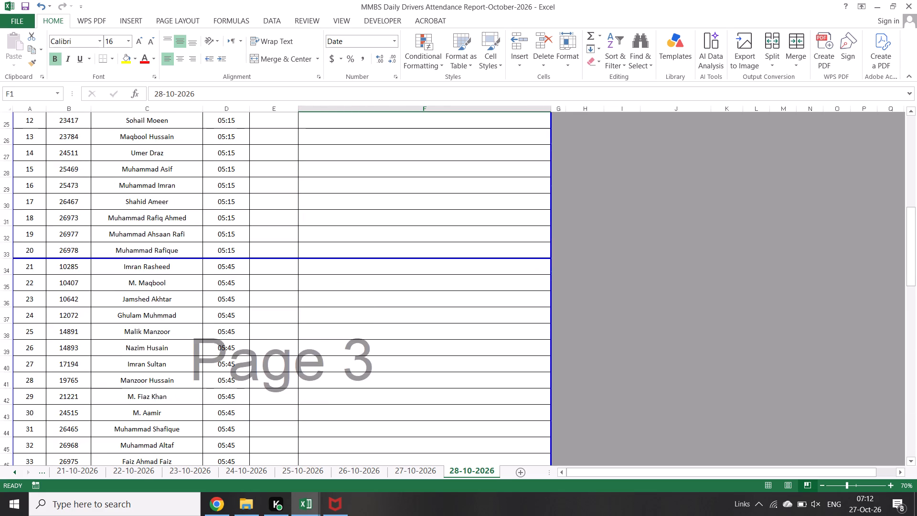
scroll(237, 360, "up", 17)
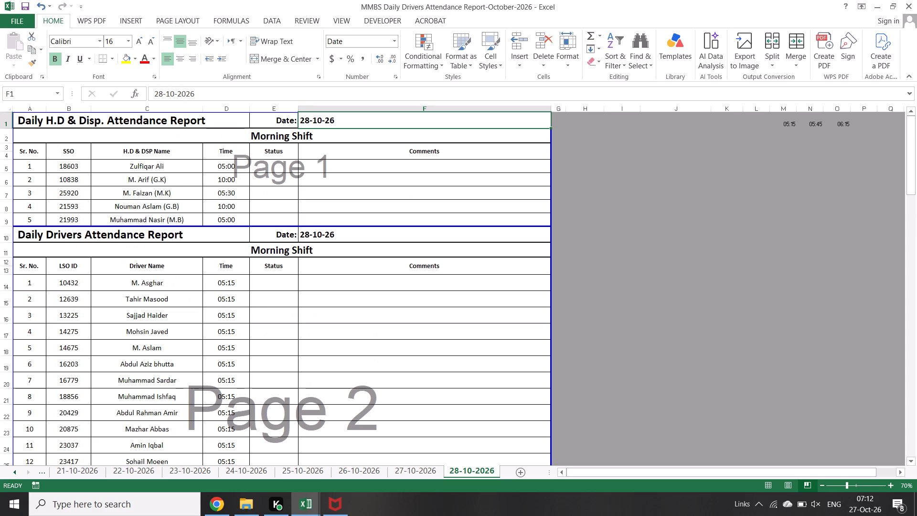
scroll(238, 360, "up", 6)
Look at the 27-10-2026 and 26-10-2026 attendance sheets for comparison and return to the 28-10-2026 sheet.
left_click(189, 120)
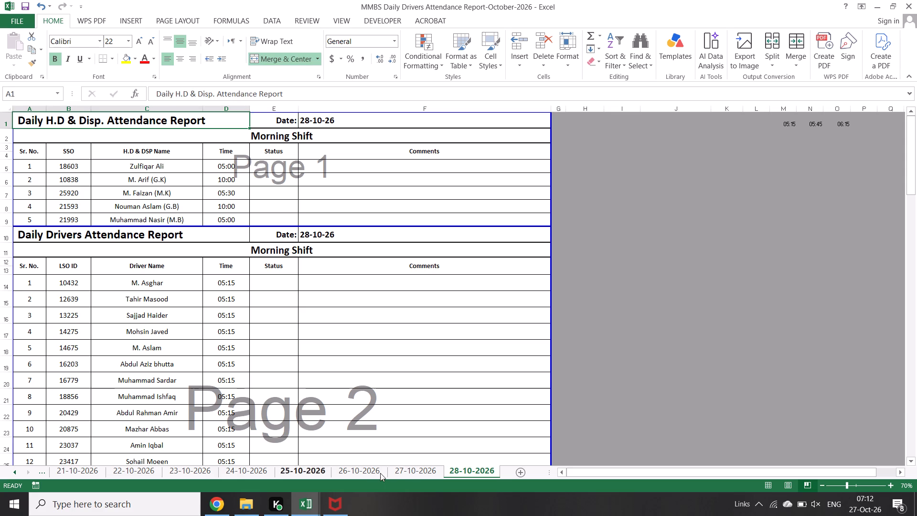
left_click(407, 474)
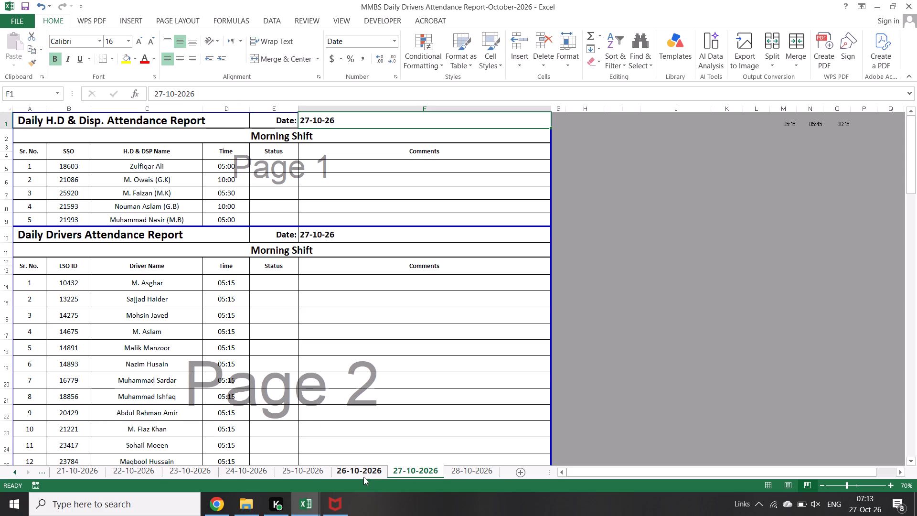
left_click(363, 477)
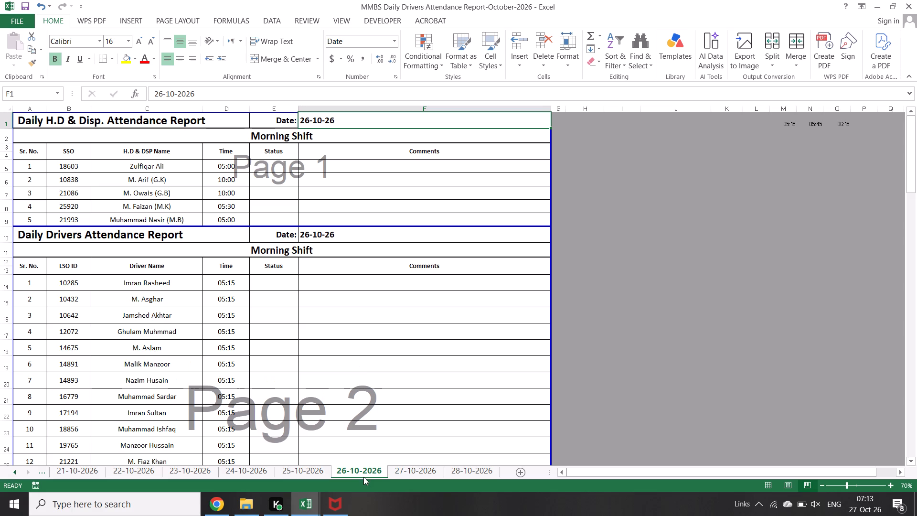
left_click(400, 474)
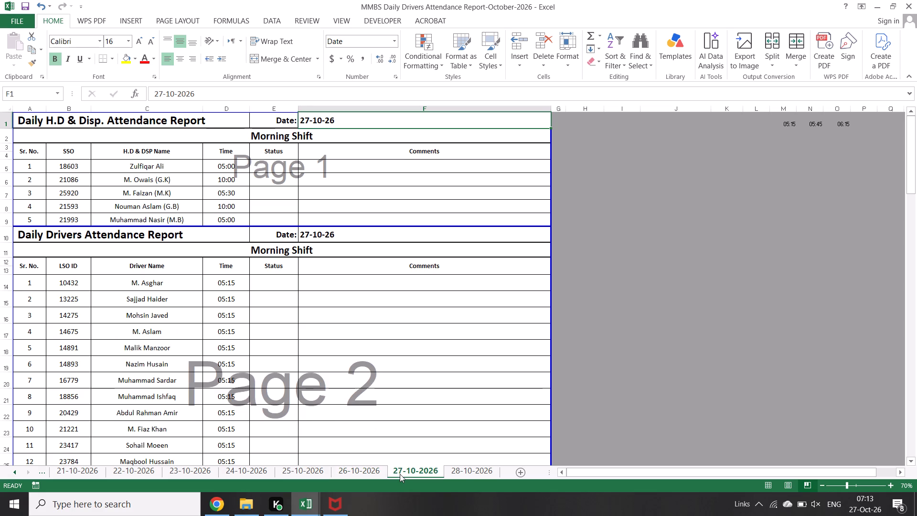
left_click(464, 473)
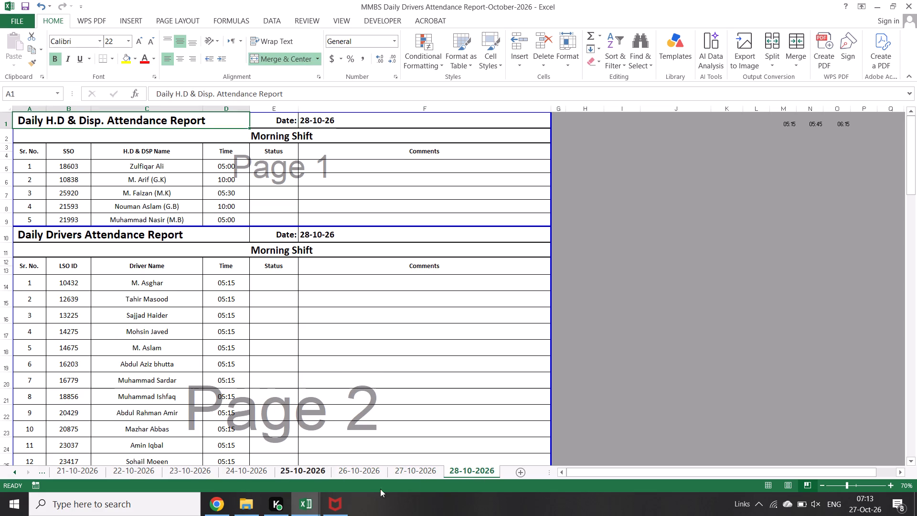
Add a new blank worksheet after the 28-10-2026 sheet.
left_click(518, 471)
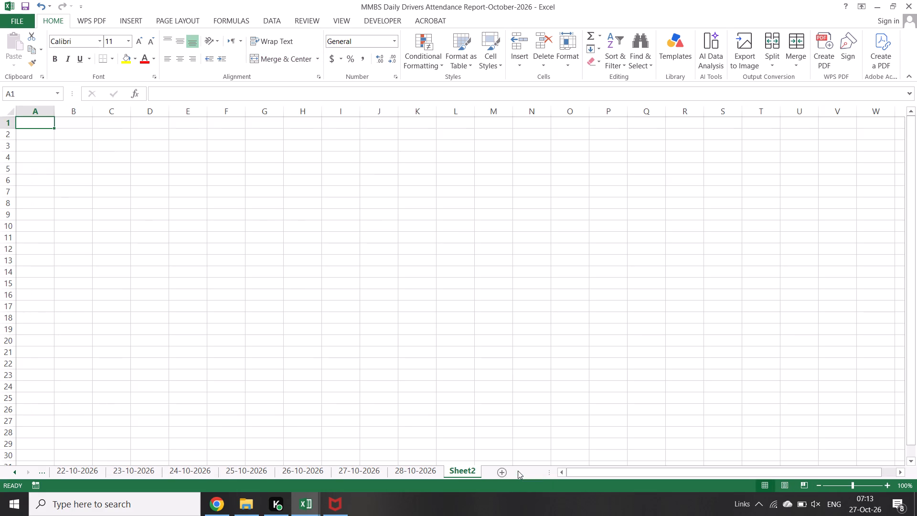
left_click(121, 176)
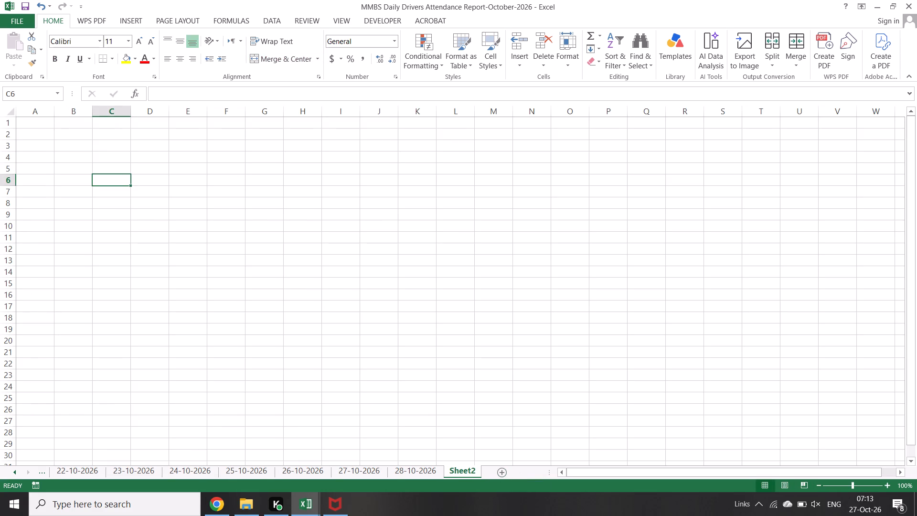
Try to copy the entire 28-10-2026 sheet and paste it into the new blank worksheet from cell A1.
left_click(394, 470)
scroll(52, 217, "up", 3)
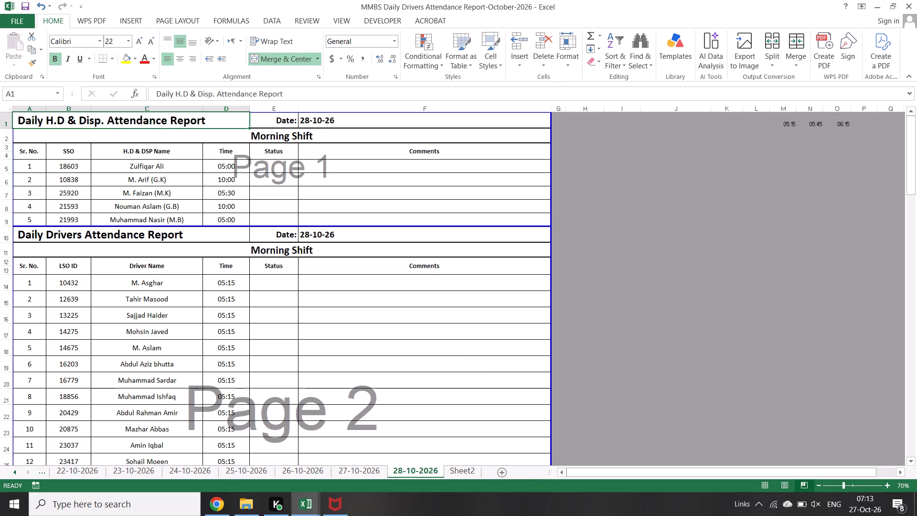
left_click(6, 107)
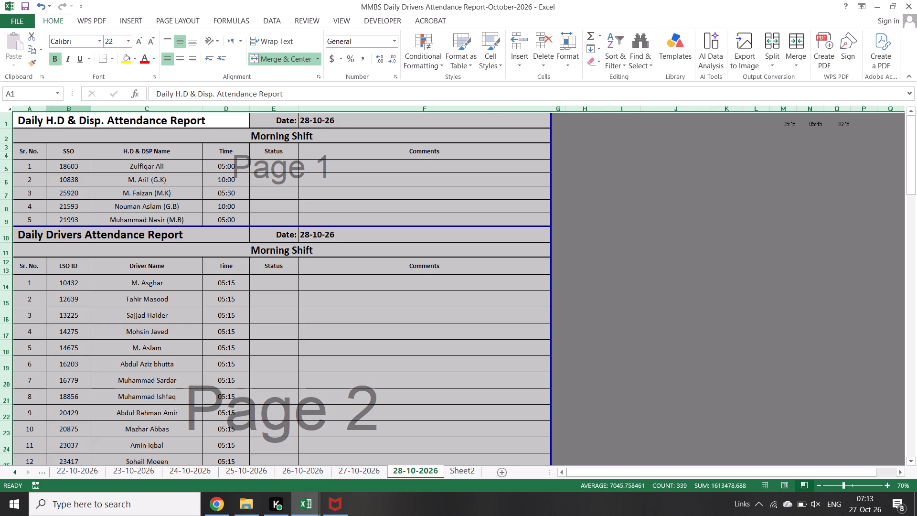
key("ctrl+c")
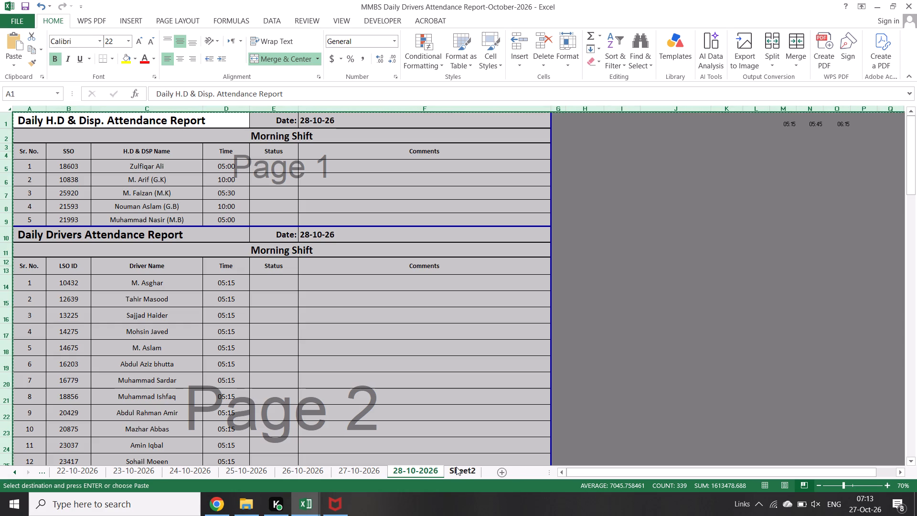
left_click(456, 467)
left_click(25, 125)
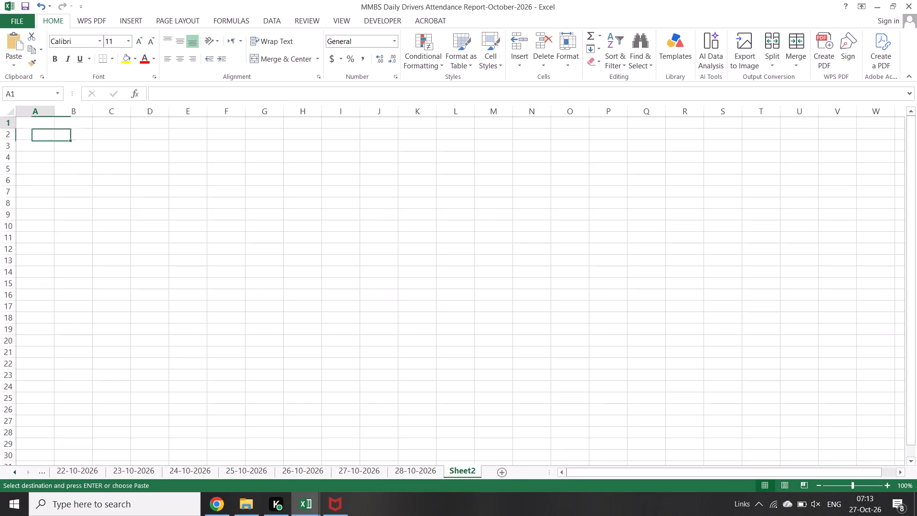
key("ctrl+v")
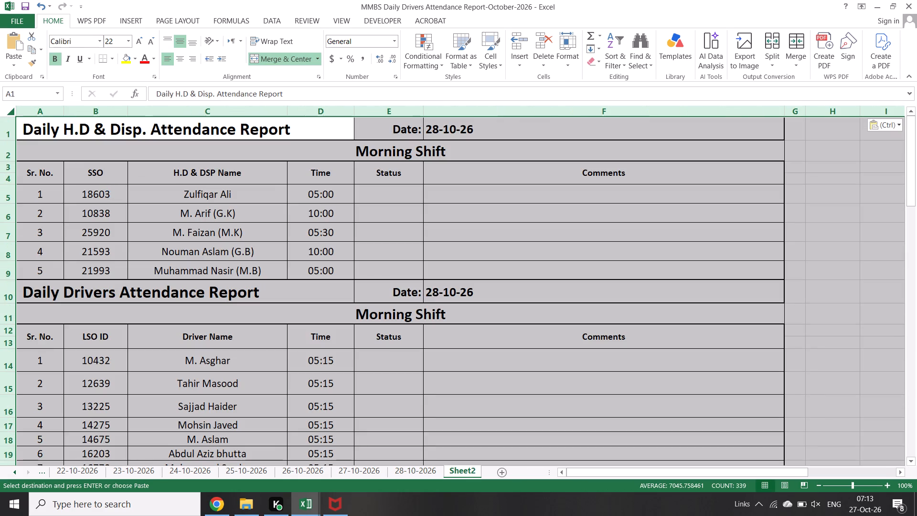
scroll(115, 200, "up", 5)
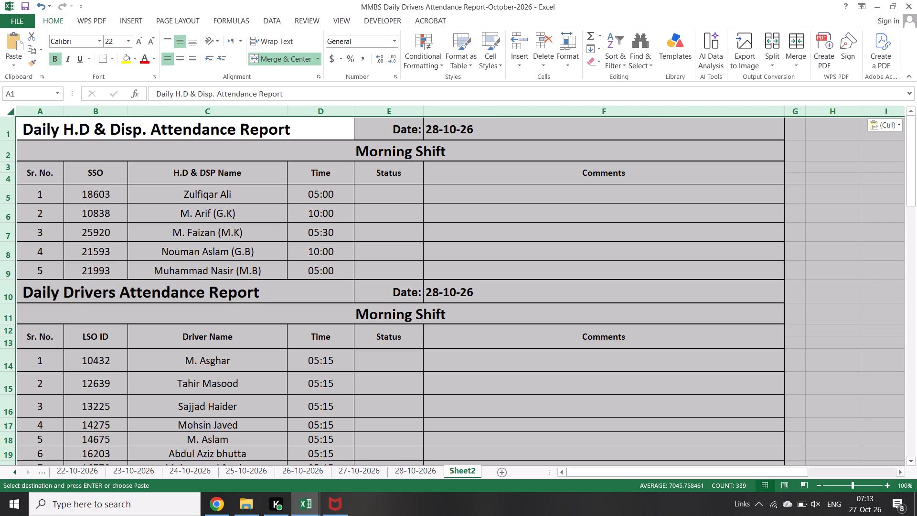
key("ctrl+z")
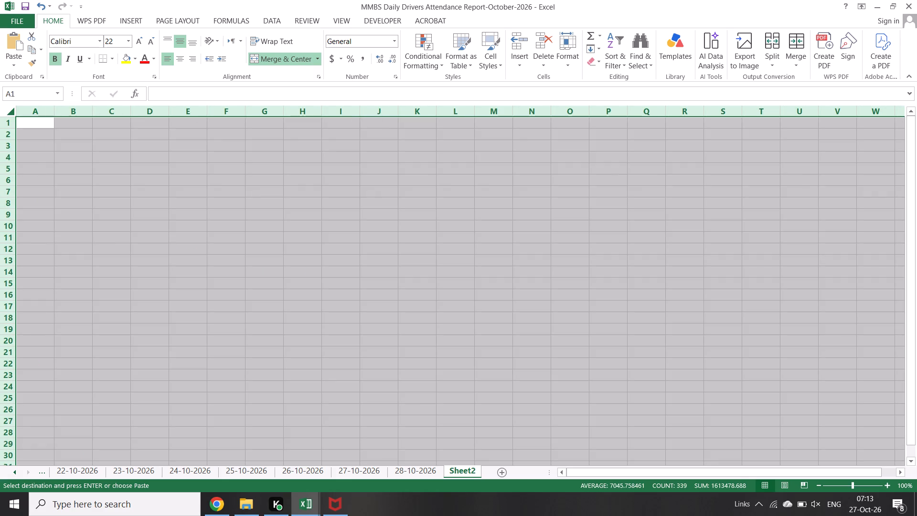
Paste the copied 28-10-2026 sheet as values only into Sheet2, starting at cell A1.
left_click(42, 129)
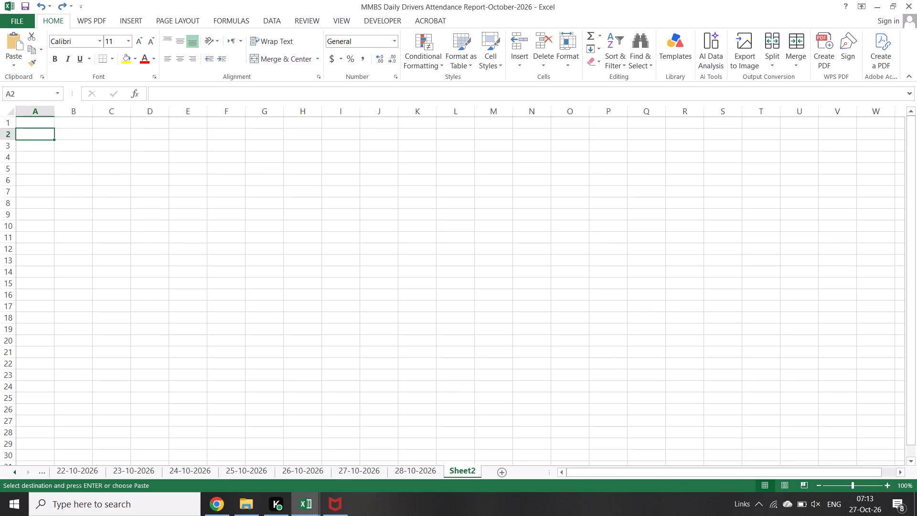
left_click(40, 121)
right_click(40, 121)
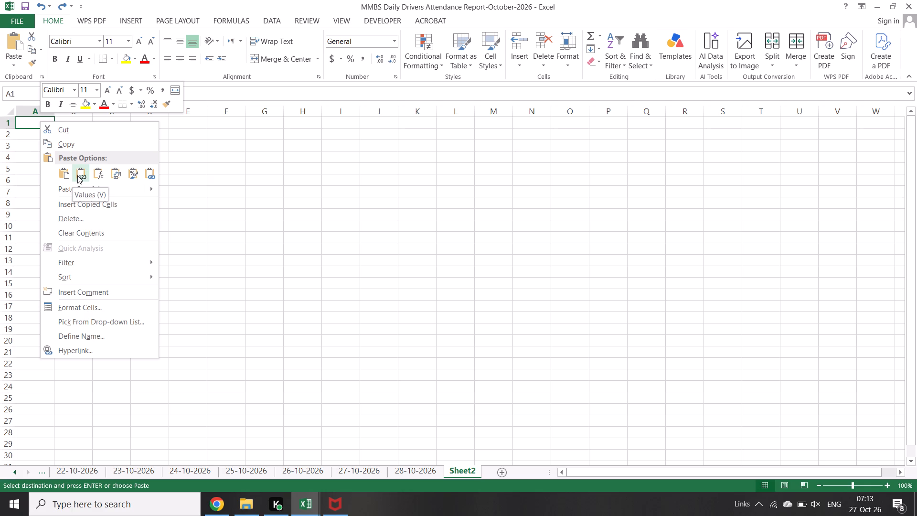
left_click(77, 175)
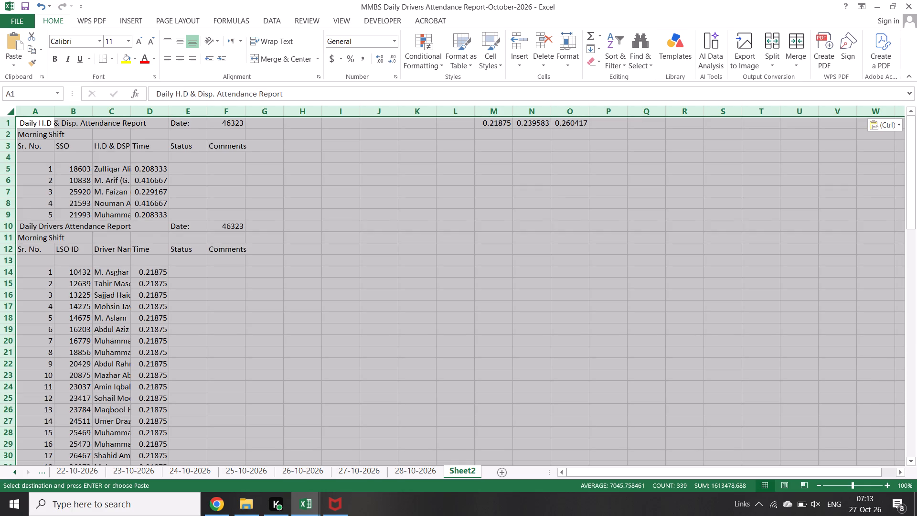
left_click(130, 265)
scroll(115, 264, "up", 3)
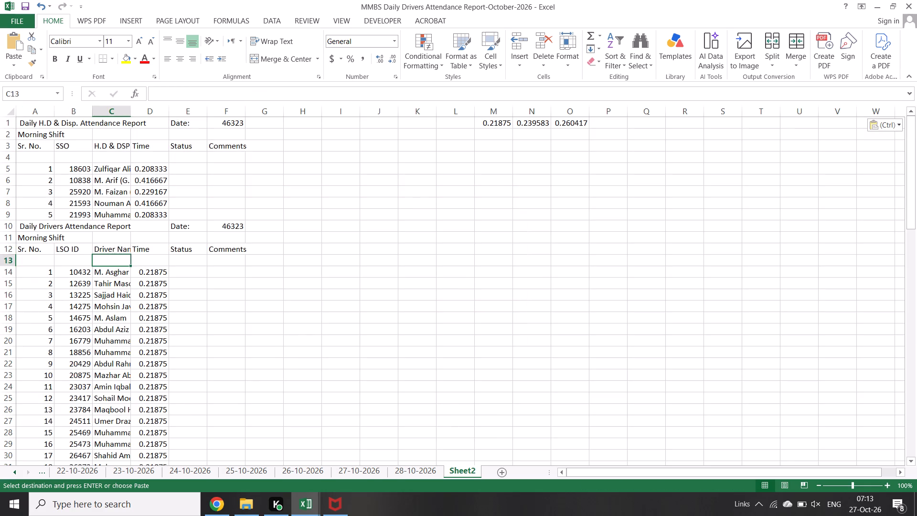
Clear the date value and the Date label beside the morning Daily Drivers Attendance Report title in row 10.
left_click(231, 230)
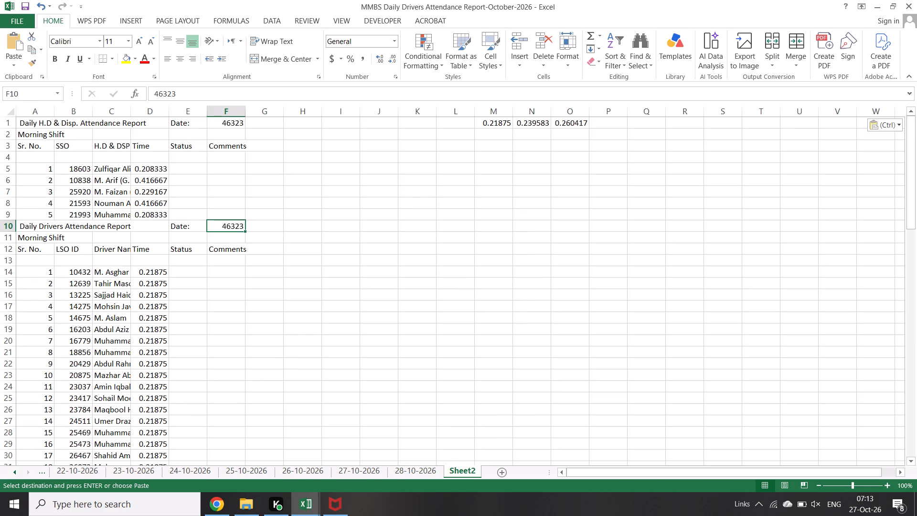
key("Delete")
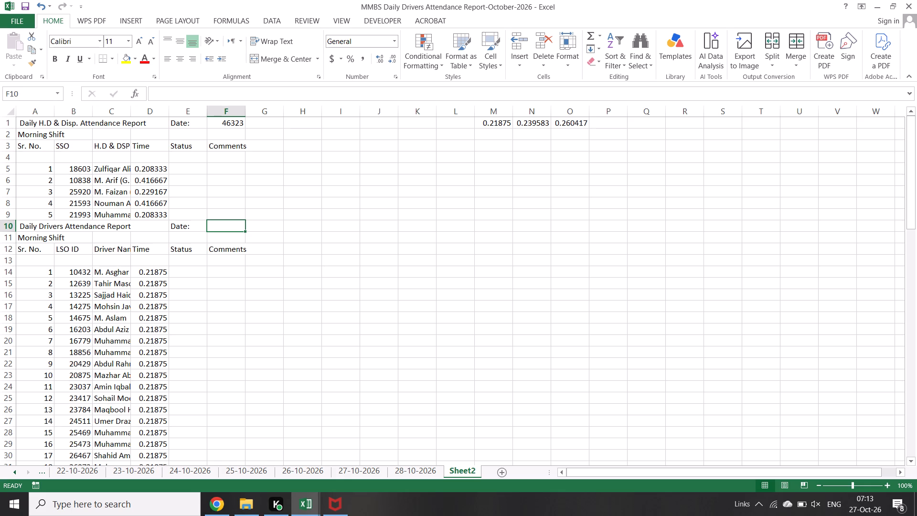
left_click(190, 230)
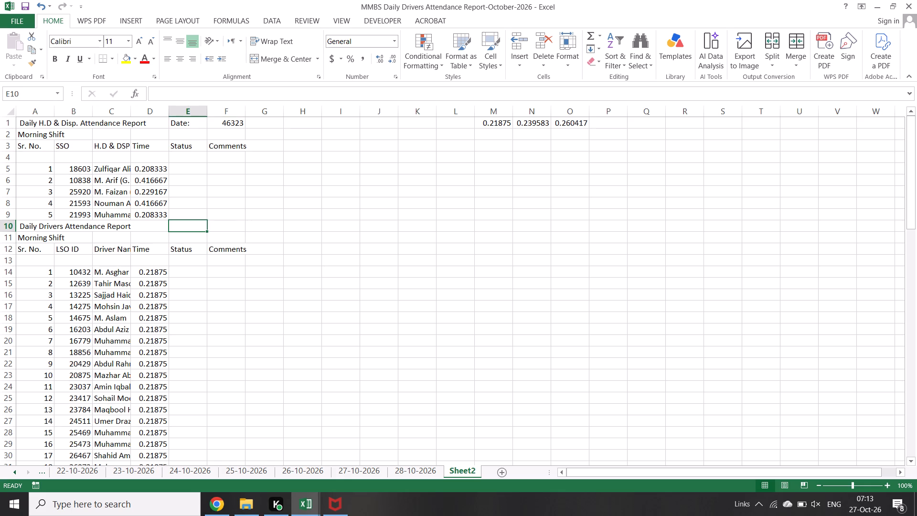
Save the workbook.
left_click(155, 211)
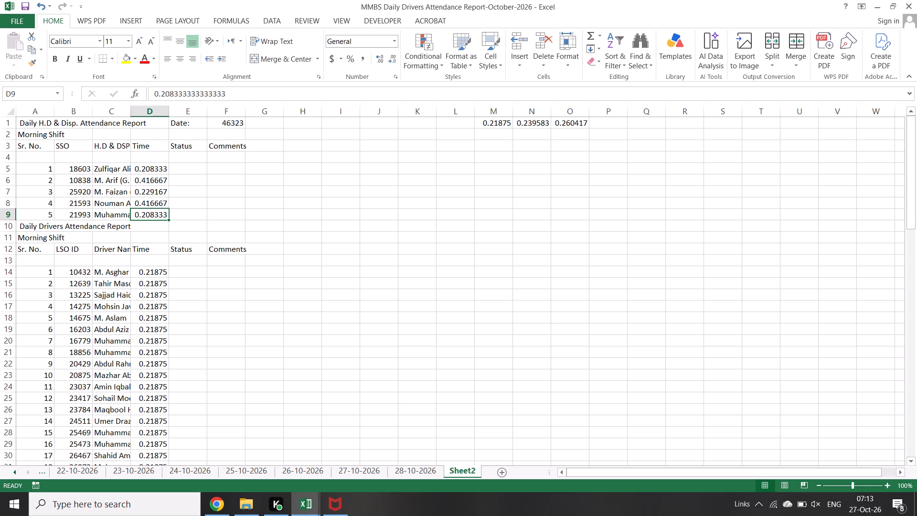
key("ctrl+s")
Clear the SSO number of the first morning H.D & Disp. entry in cell B5.
left_click(89, 171)
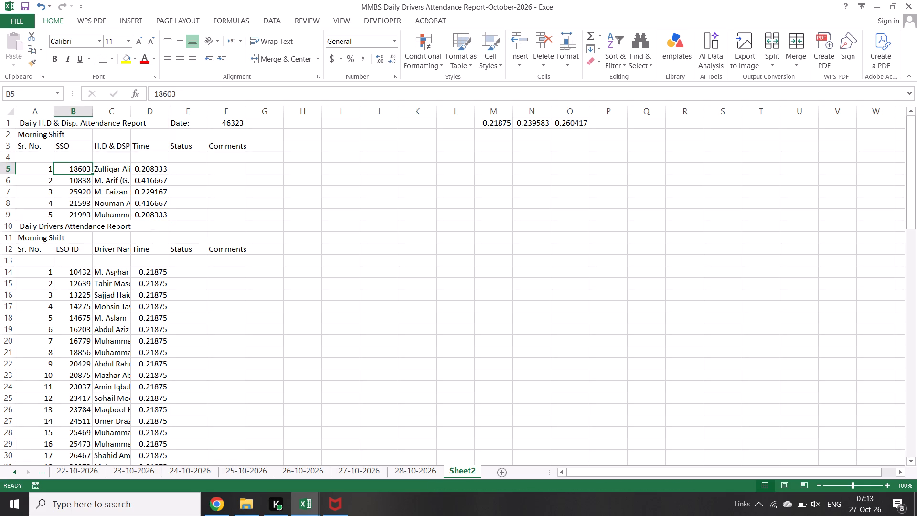
key("Delete")
Clear the driver name, Time, Status, Sr. No. and Comments headers in row 12, keeping LSO ID.
left_click(128, 249)
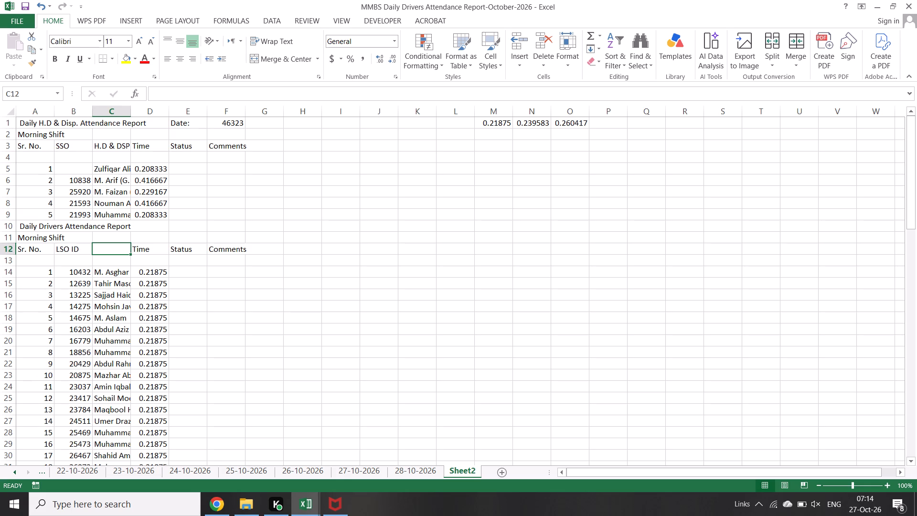
left_click(145, 246)
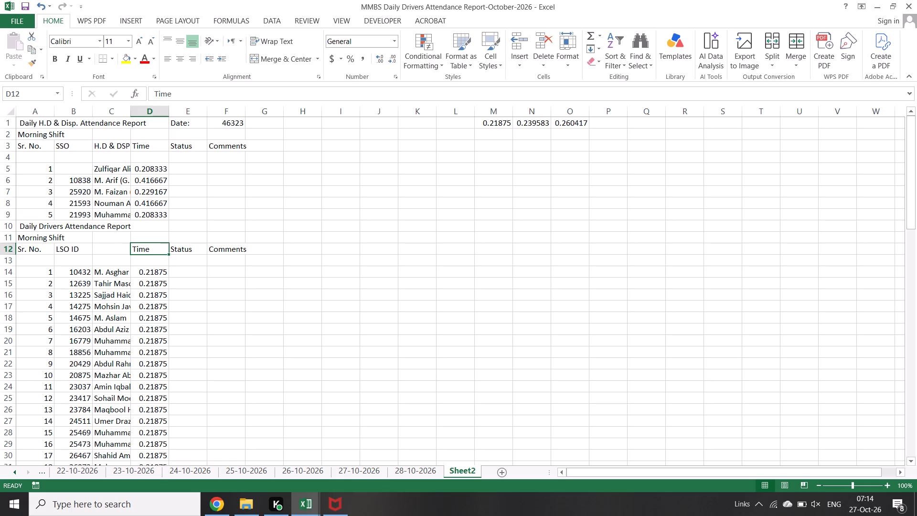
scroll(309, 322, "up", 4)
left_click(190, 248)
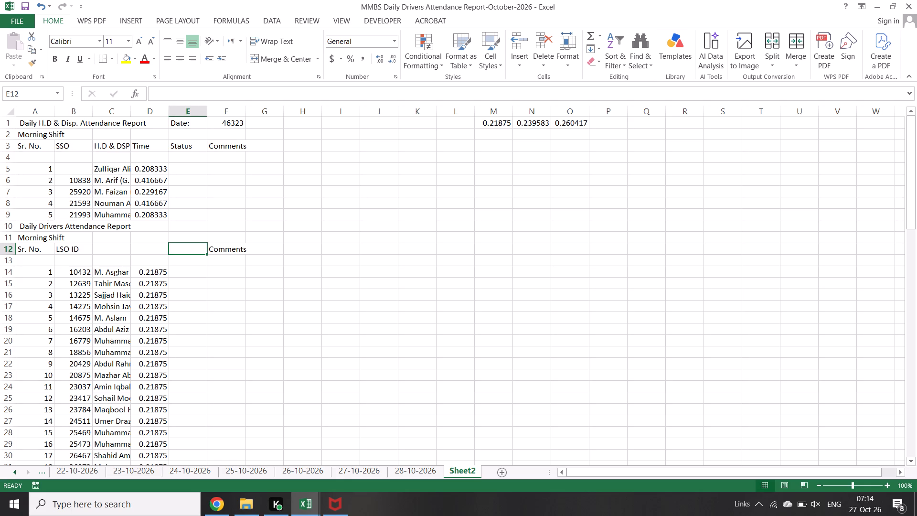
left_click(25, 250)
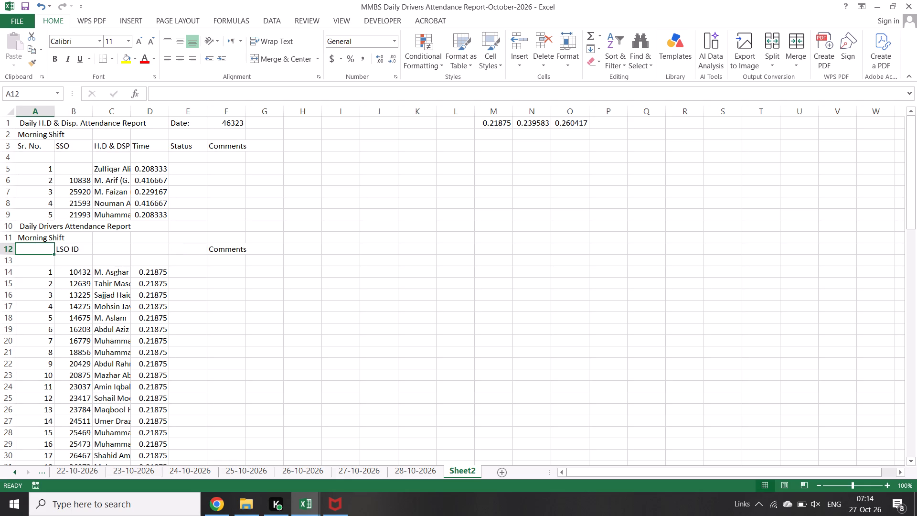
left_click(224, 248)
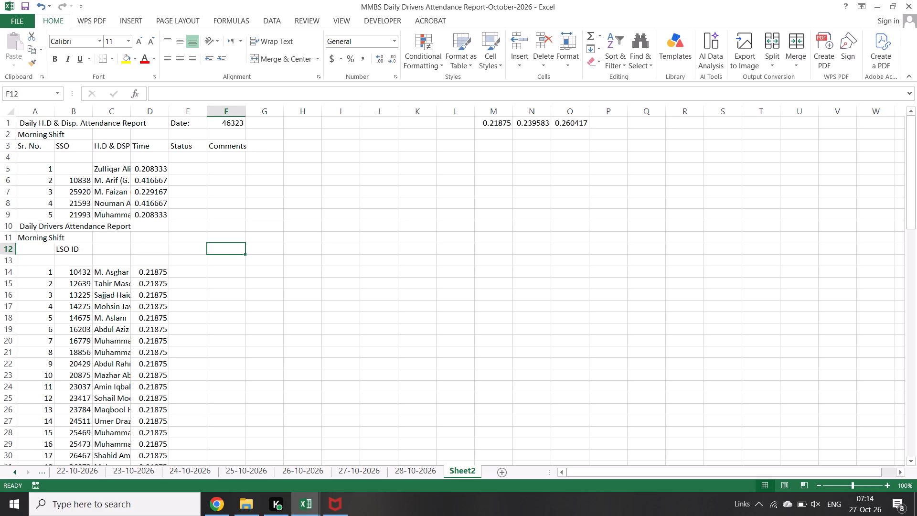
Clear the morning report titles in cells A1 and A10 and the Morning Shift label in A11.
left_click(35, 122)
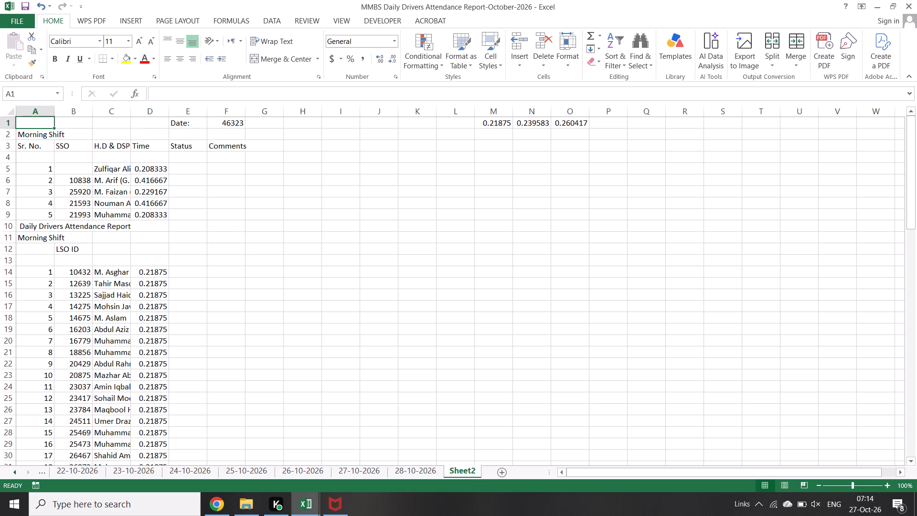
key("Down")
key("Down")
key("Down")
key("Down")
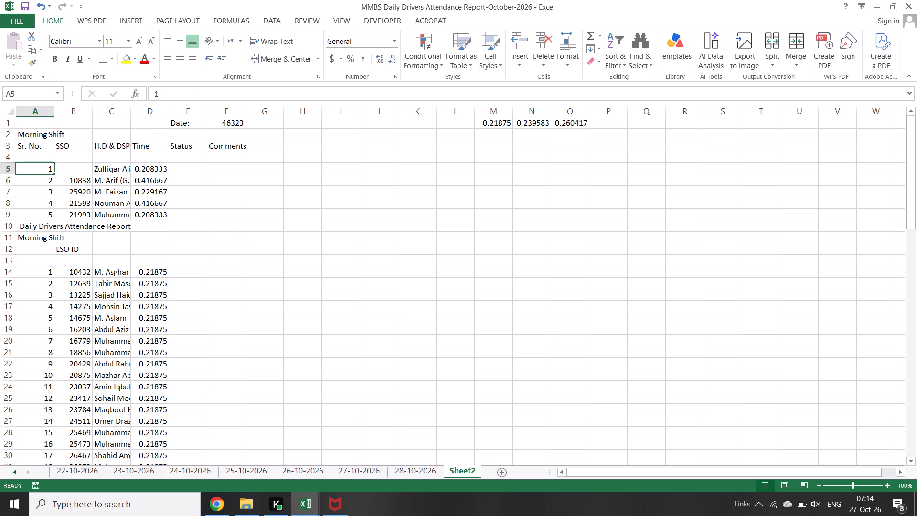
key("Down")
key("Down")
key("Down")
key("Down")
key("Down")
key("Delete")
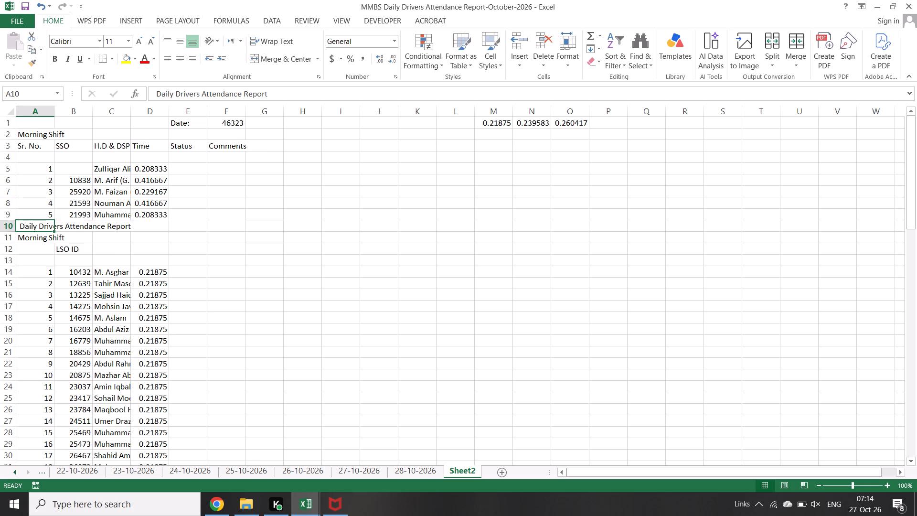
key("Down")
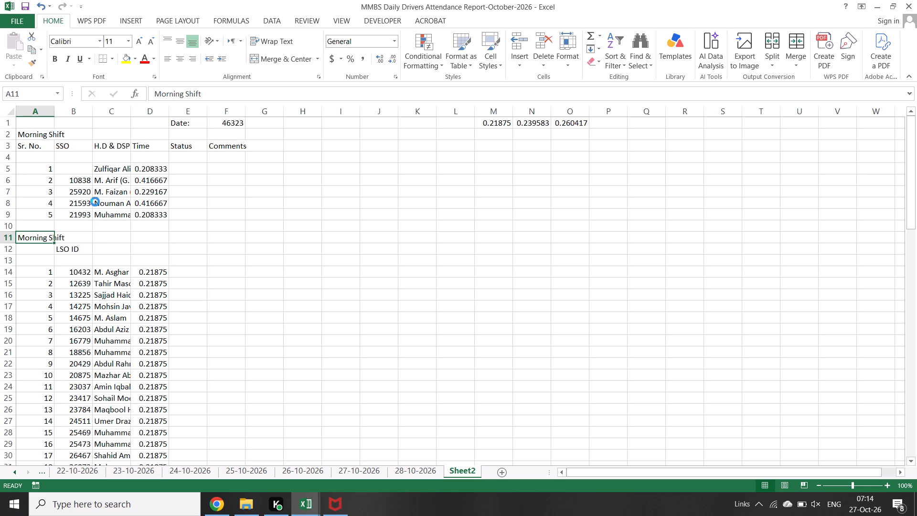
key("Delete")
Clear the SSO number and name of the first evening H.D & Disp. entry in row 51.
key("Up")
key("Down")
key("Down")
key("Down")
key("Down")
key("Down")
key("Down")
key("Down")
key("Down")
key("Down")
key("Down")
key("Down")
key("Down")
key("Down")
key("Down")
key("Down")
key("Down")
key("Down")
key("Down")
key("Down")
key("Down")
key("Down")
key("Down")
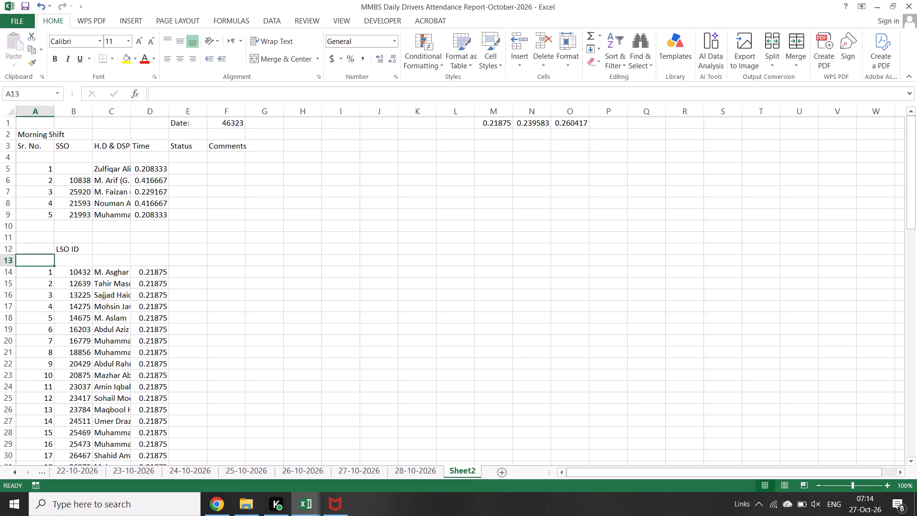
key("Up")
key("Up")
key("Up")
key("Up")
key("Up")
key("Up")
key("Up")
key("Up")
key("Right")
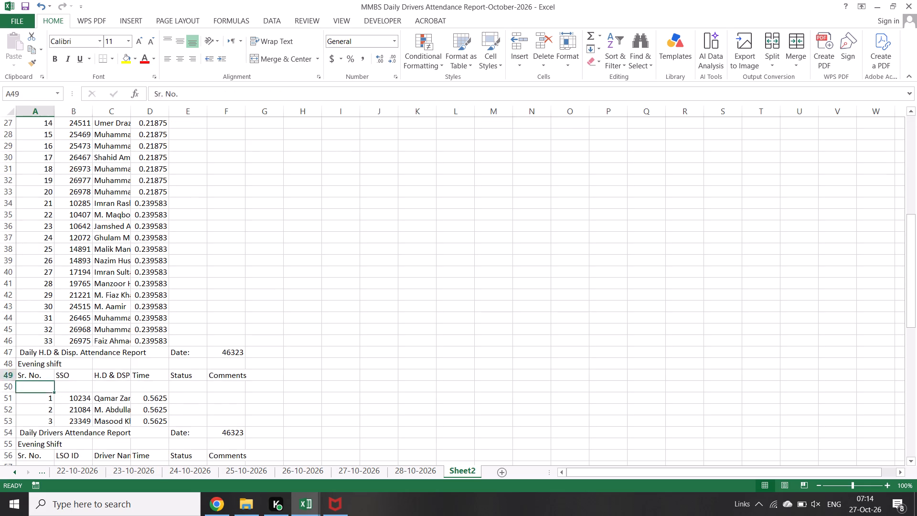
key("Right")
key("Up")
key("Left")
key("Left")
key("Left")
key("Down")
key("Right")
key("Up")
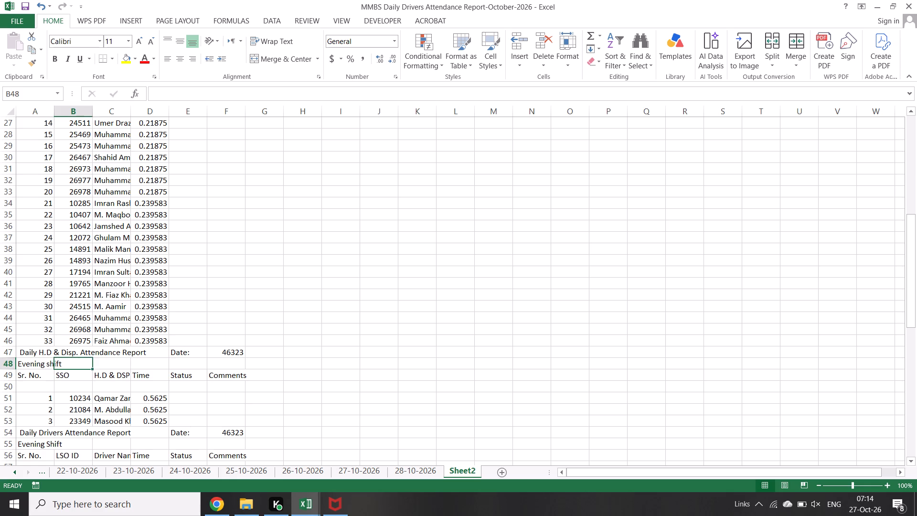
key("Left")
key("Down")
key("Right")
key("Down")
key("Down")
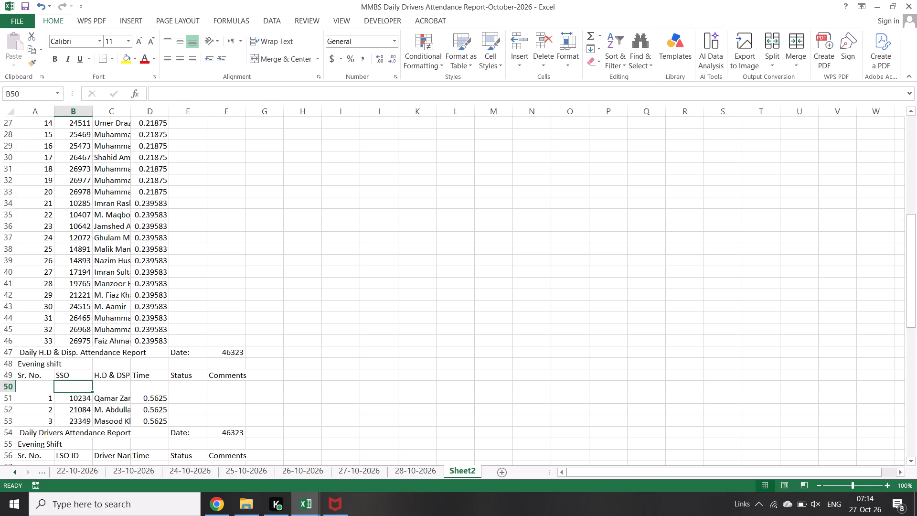
key("Down")
key("Delete")
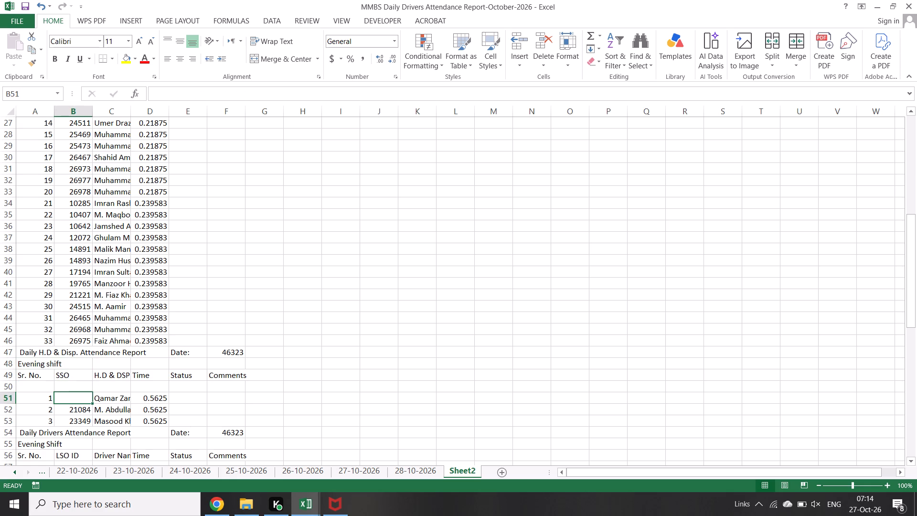
key("Right")
key("Delete")
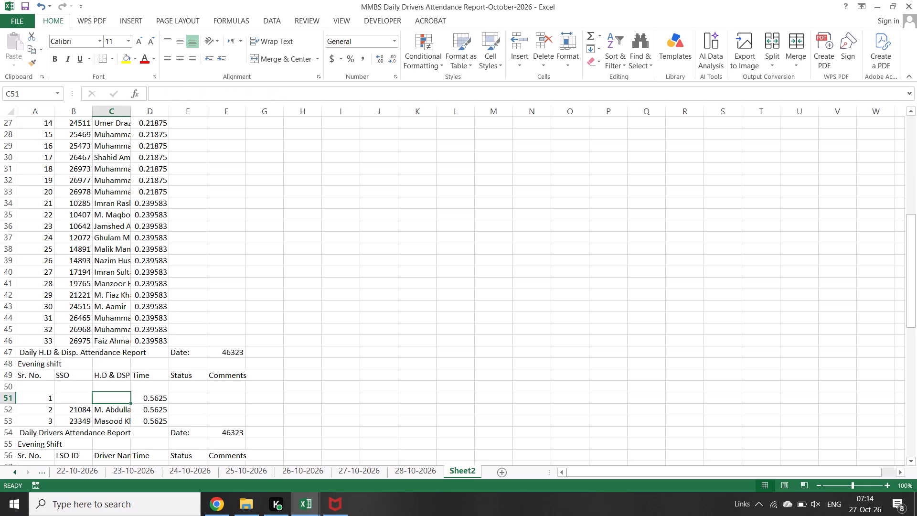
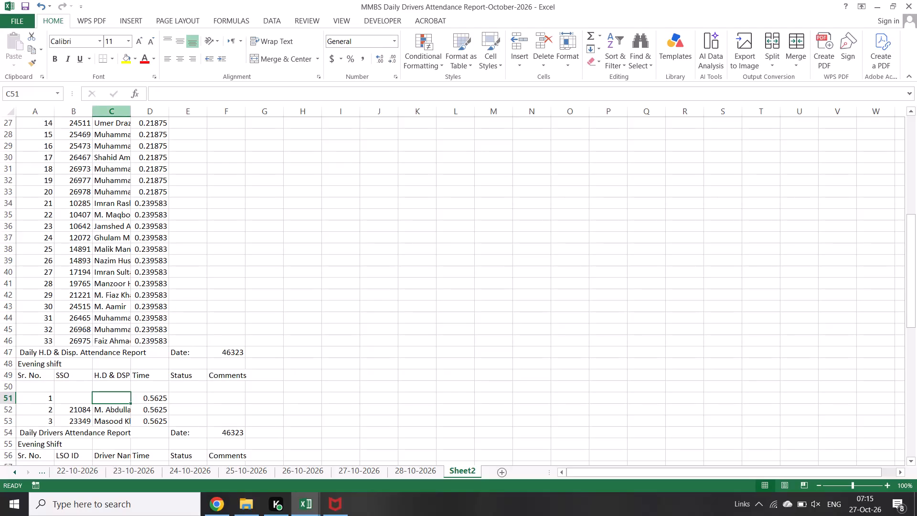
Clear the LSO IDs, driver names and times in B33:D42, the entries numbered 20 to 29.
left_click(87, 204)
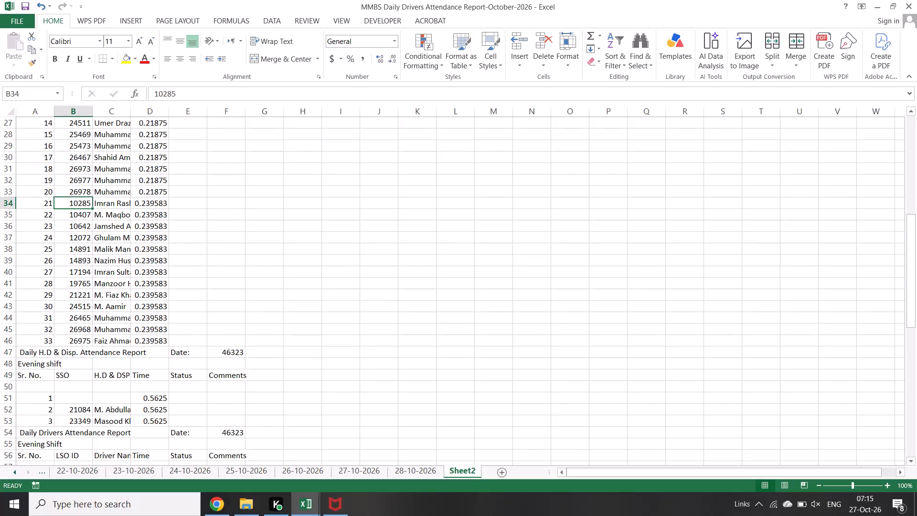
key("Delete")
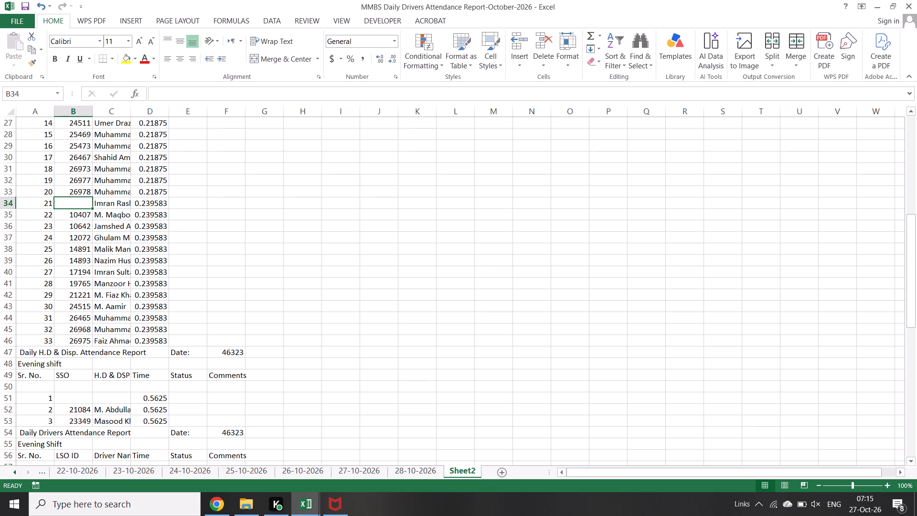
left_click(127, 198)
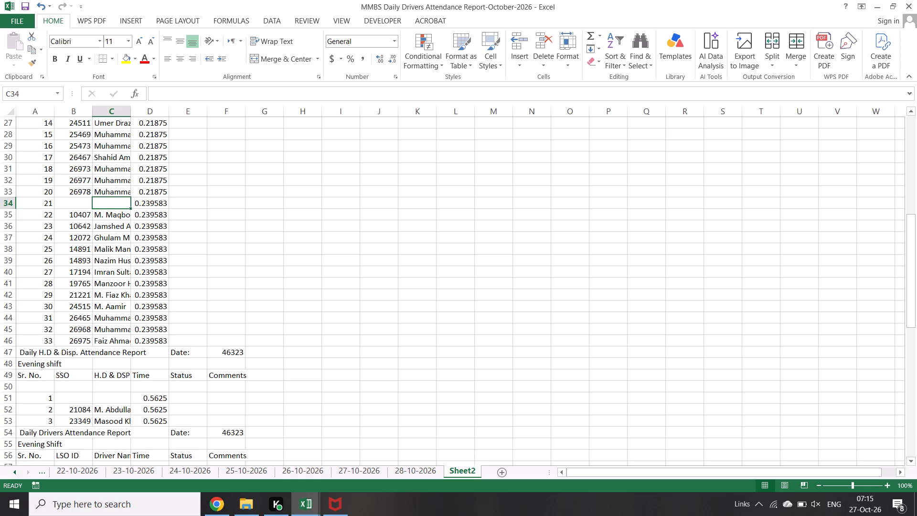
left_click(162, 201)
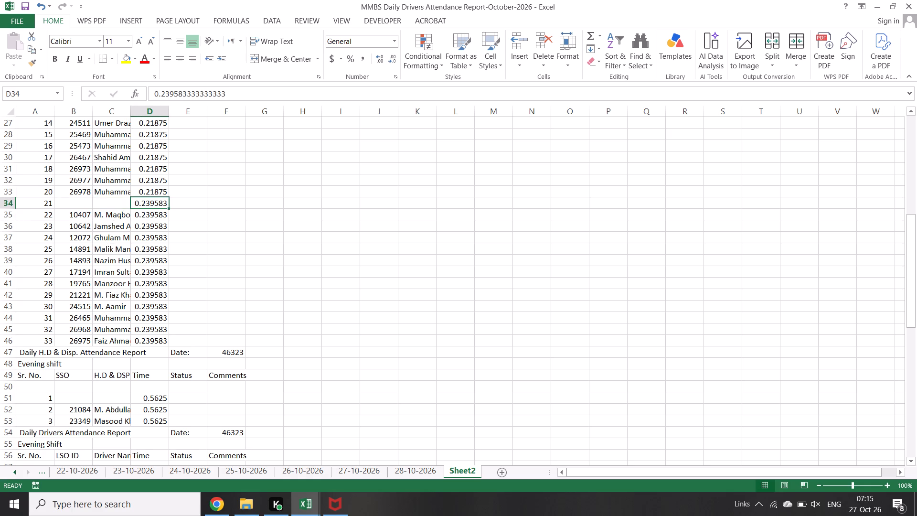
left_click(85, 211)
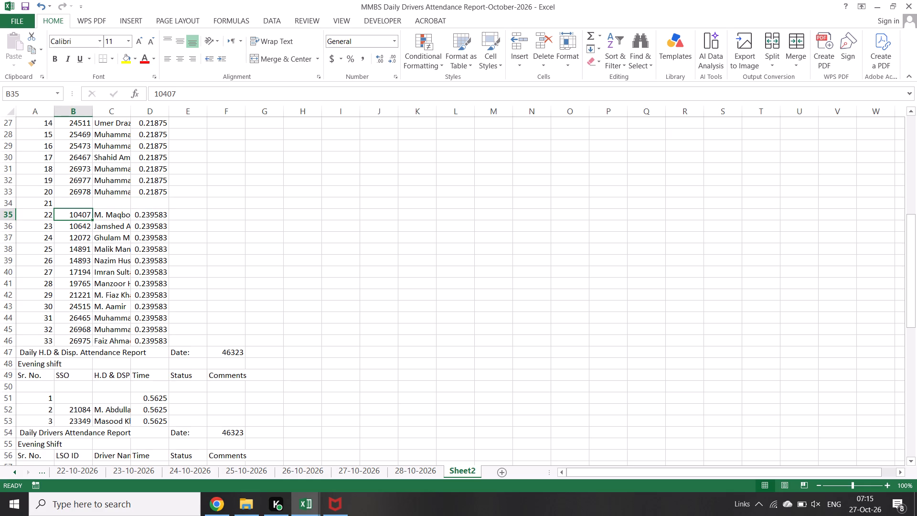
left_click_drag(78, 193, 131, 291)
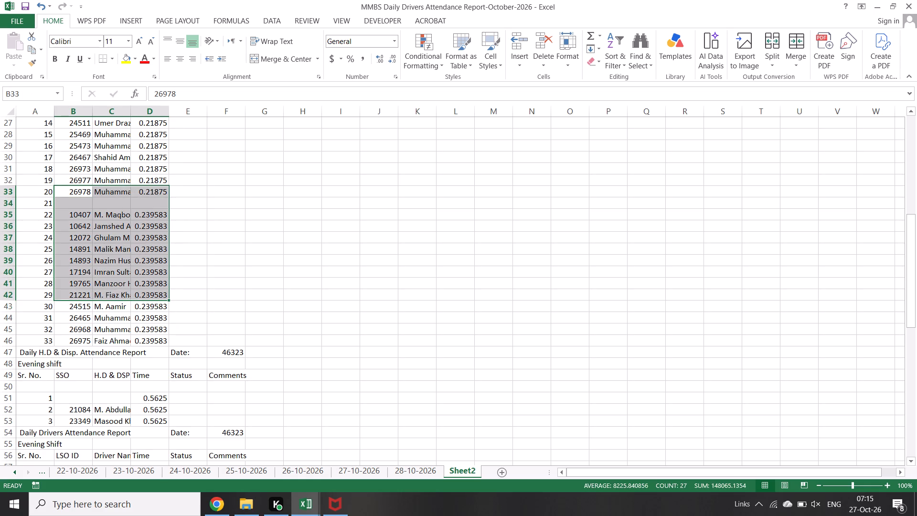
Enter a new driver's LSO ID in B33 and the name Arslan in C33 for serial number 20.
left_click(89, 196)
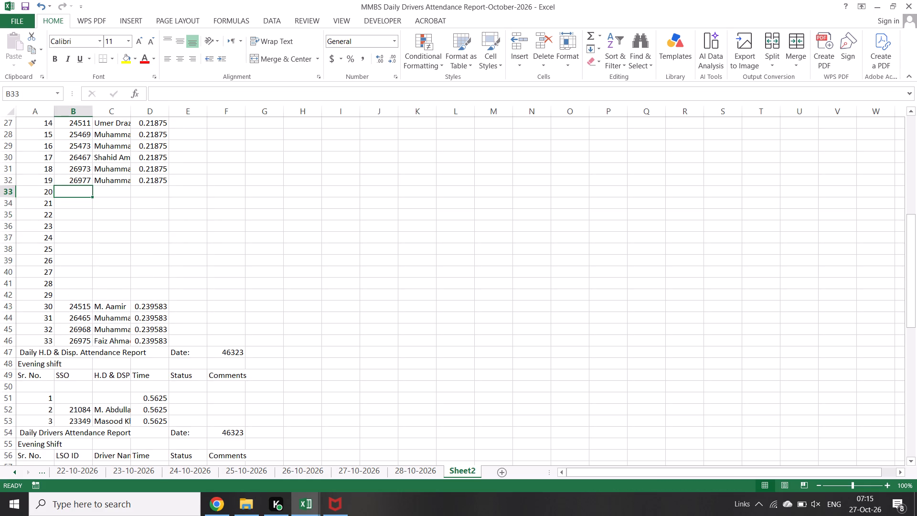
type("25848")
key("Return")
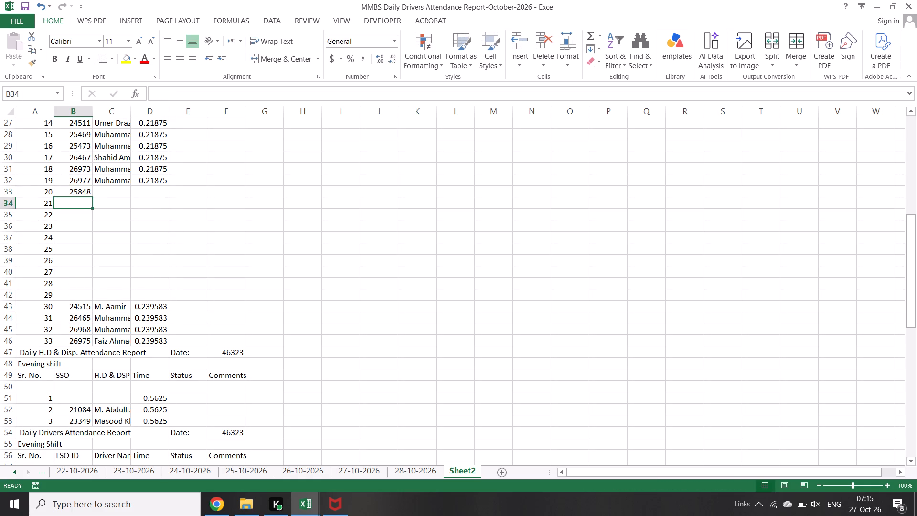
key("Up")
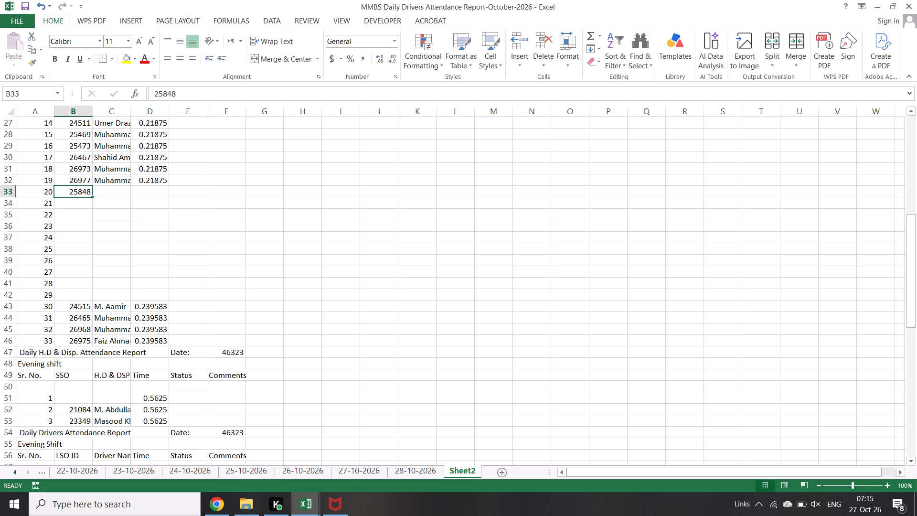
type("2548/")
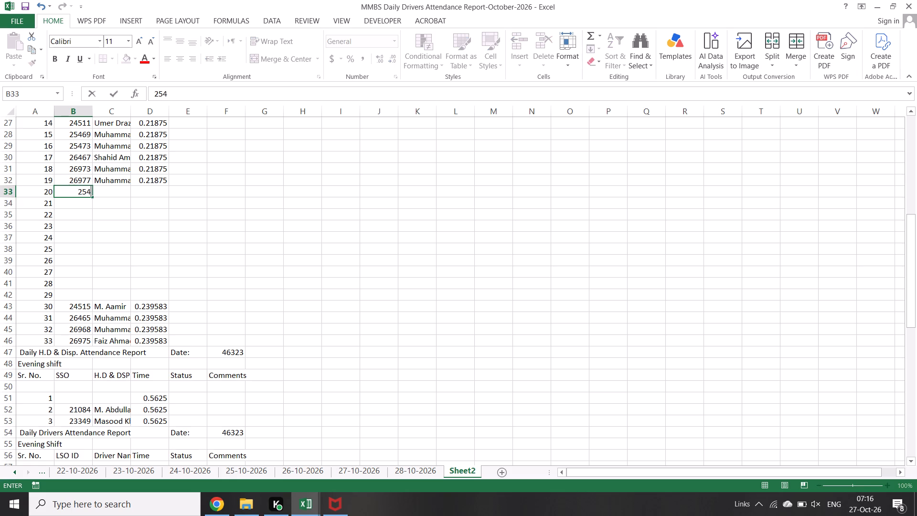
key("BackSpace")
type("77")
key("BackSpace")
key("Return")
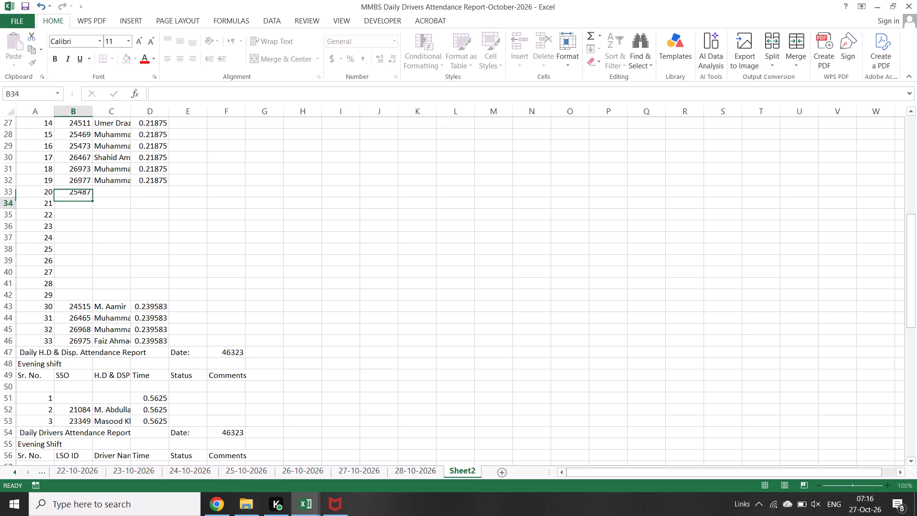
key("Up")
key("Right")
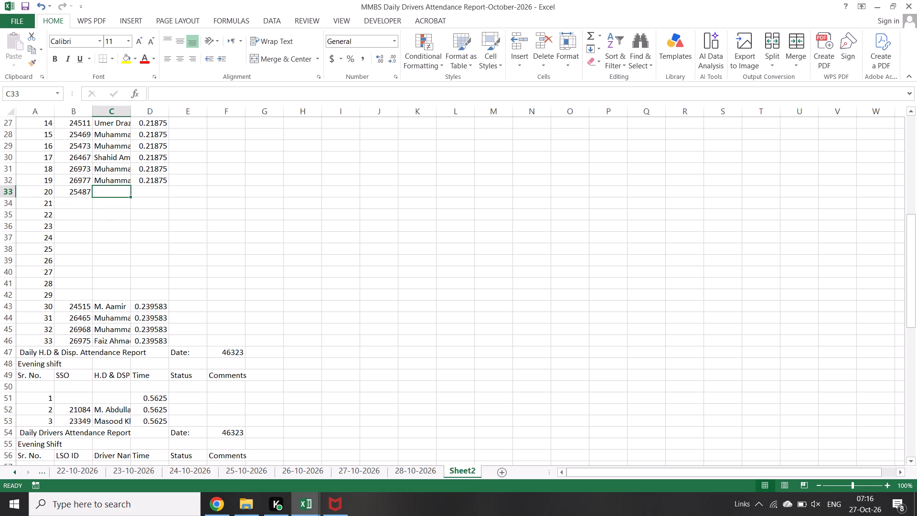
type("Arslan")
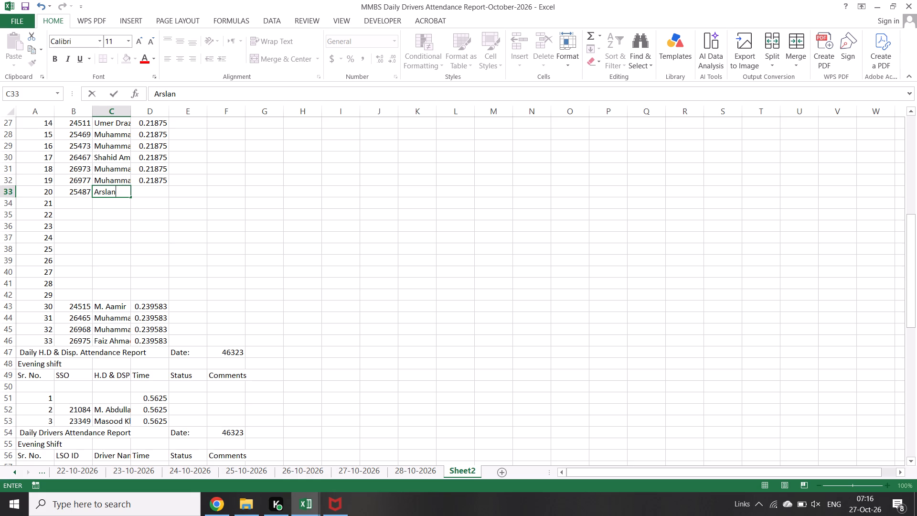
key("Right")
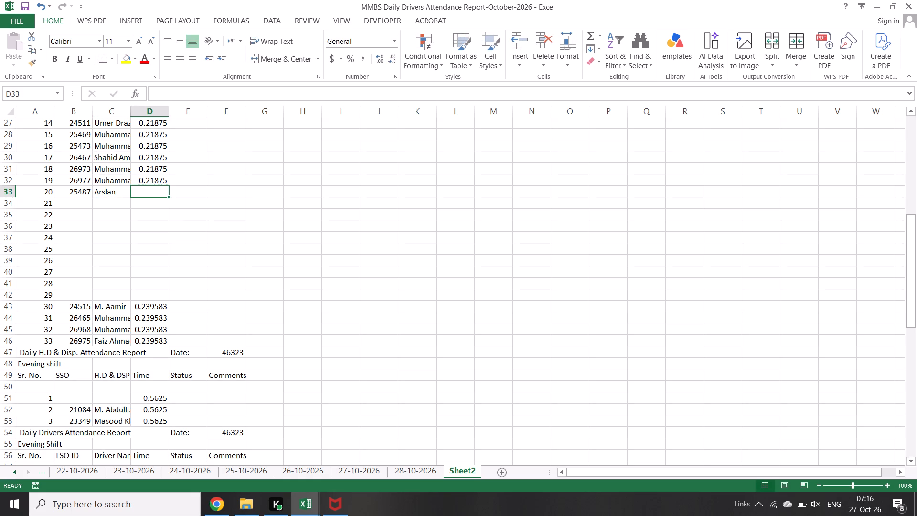
Apply the Time number format to the whole of column D.
left_click(132, 176)
left_click(147, 172)
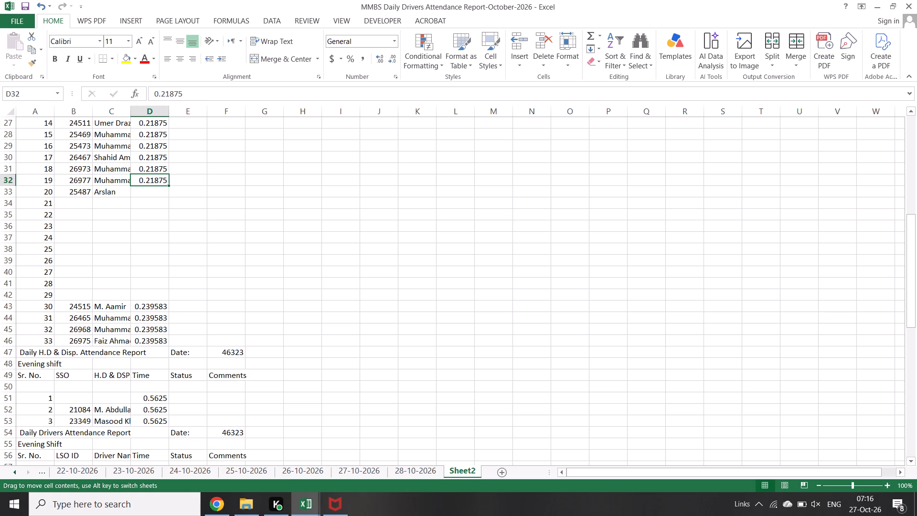
scroll(159, 162, "up", 7)
left_click(163, 109)
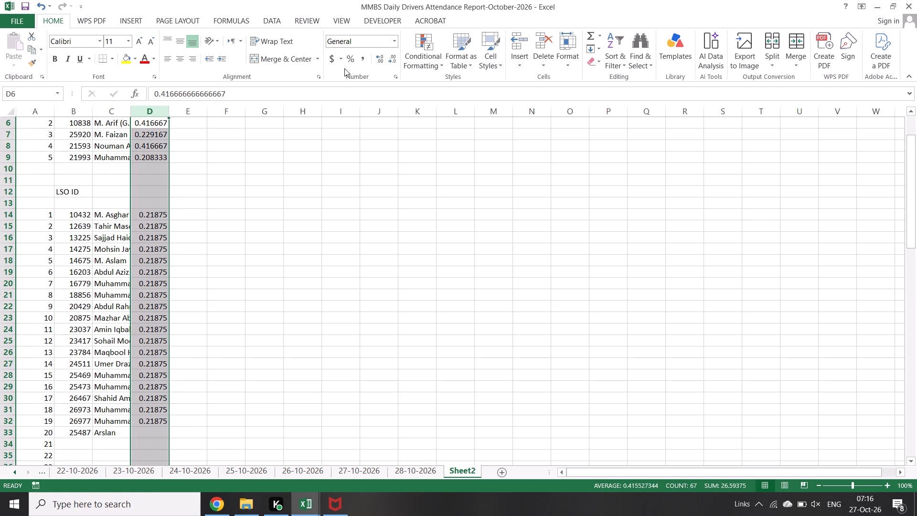
left_click(393, 38)
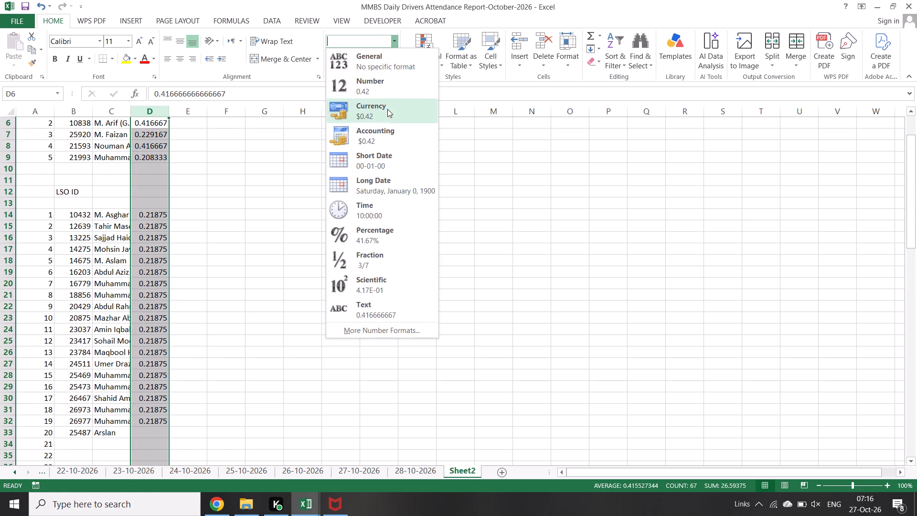
left_click(405, 220)
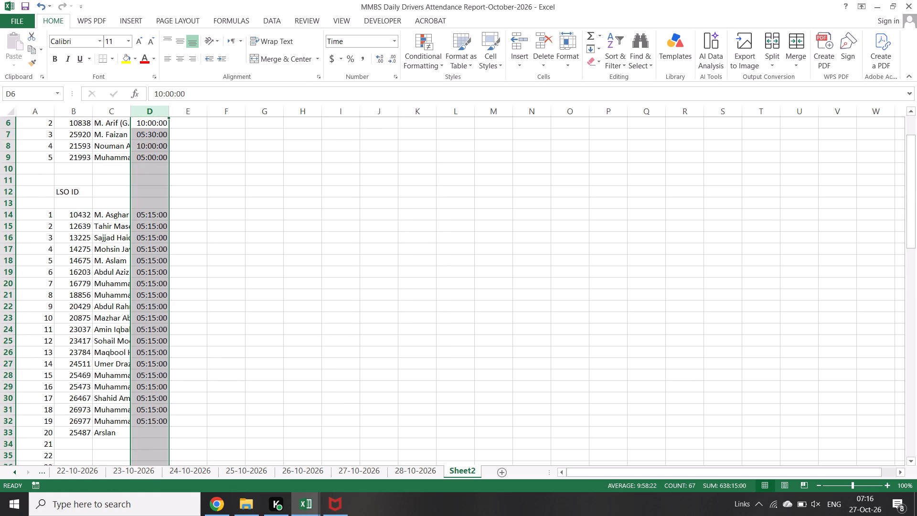
left_click(196, 312)
Set the time in D33 for Arslan's entry to 5:15.
scroll(154, 355, "down", 3)
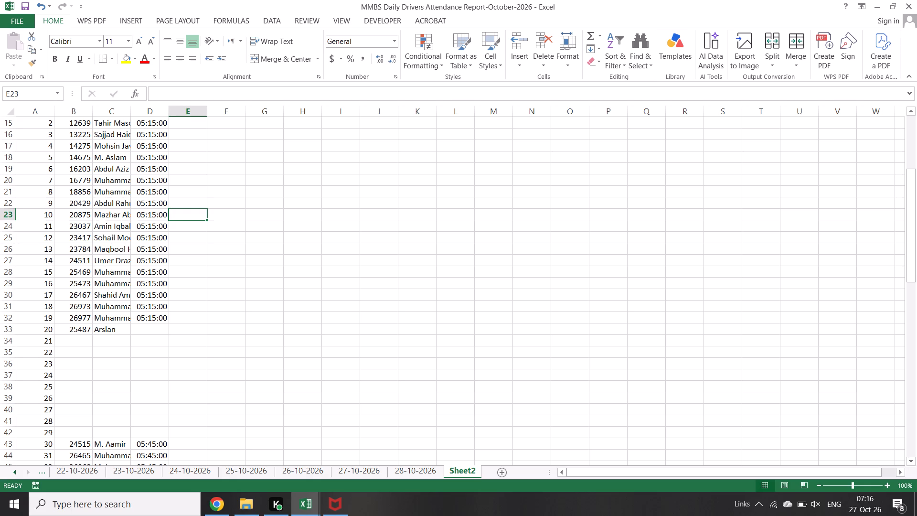
left_click(133, 328)
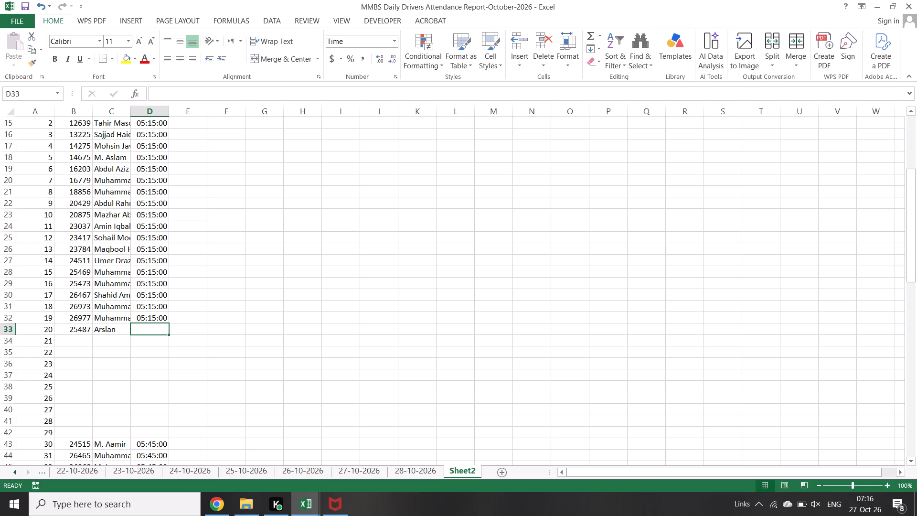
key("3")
key("BackSpace")
key("BackSpace")
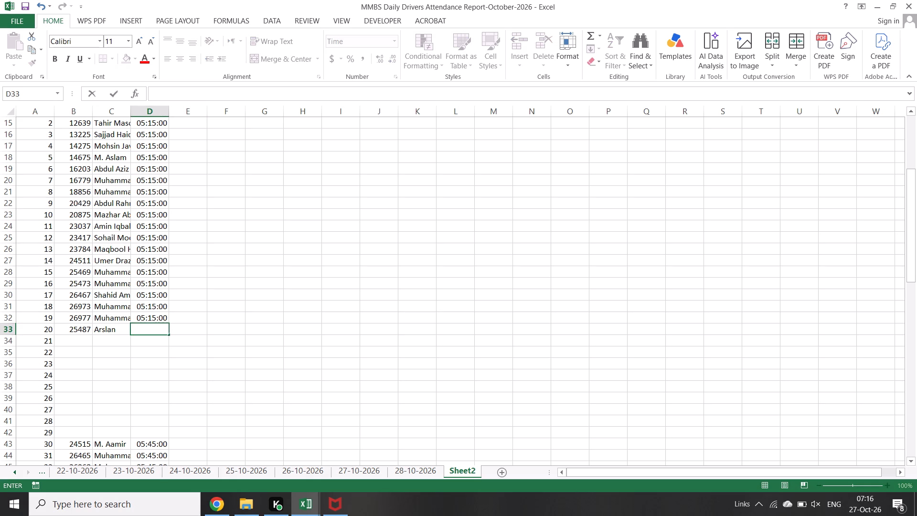
key("BackSpace")
key("BackSpace")
key("BackSpace")
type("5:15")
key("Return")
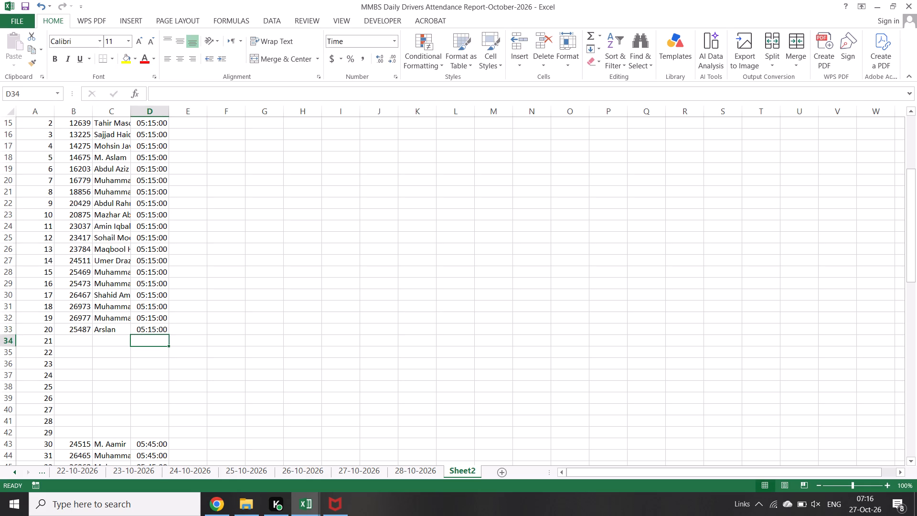
Fill row 34 with a new driver's LSO ID, the name Arshad, and the time filled down from the cell above.
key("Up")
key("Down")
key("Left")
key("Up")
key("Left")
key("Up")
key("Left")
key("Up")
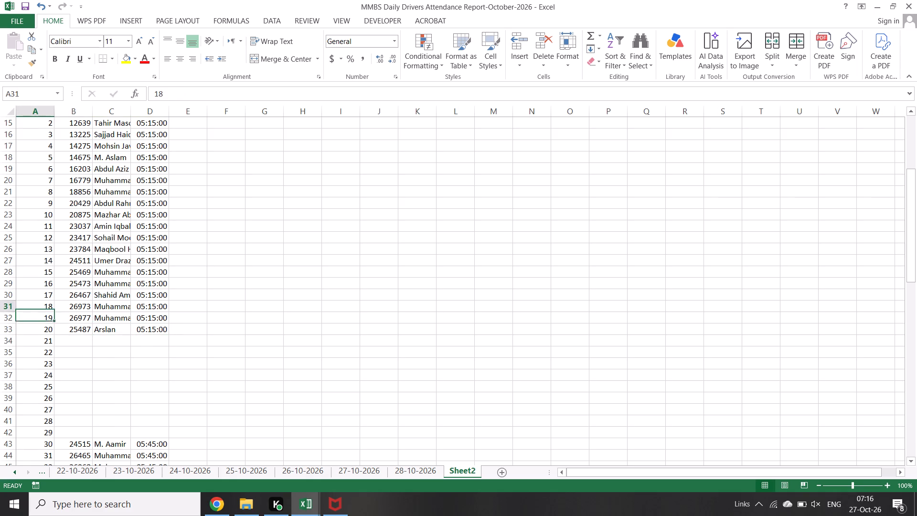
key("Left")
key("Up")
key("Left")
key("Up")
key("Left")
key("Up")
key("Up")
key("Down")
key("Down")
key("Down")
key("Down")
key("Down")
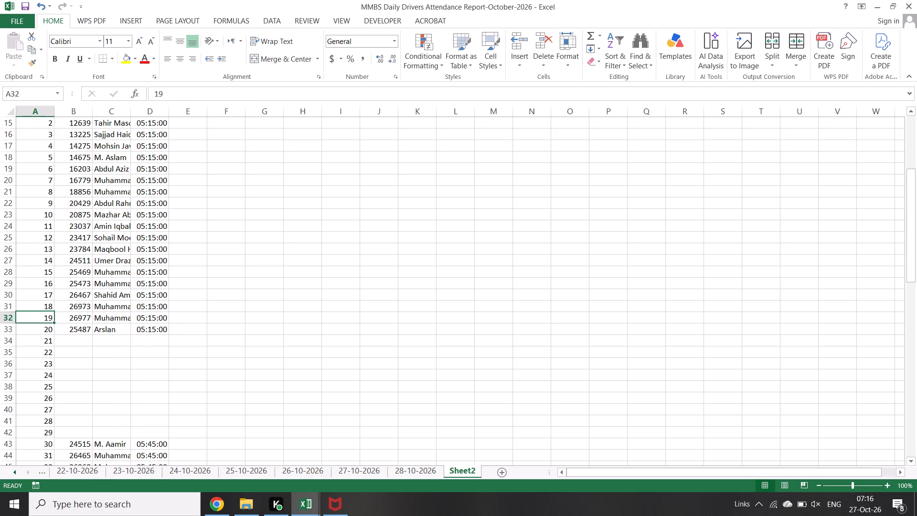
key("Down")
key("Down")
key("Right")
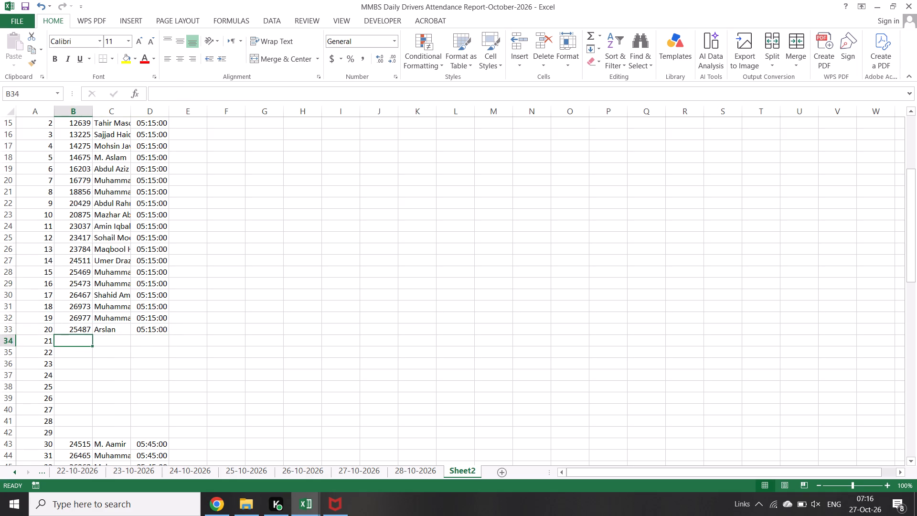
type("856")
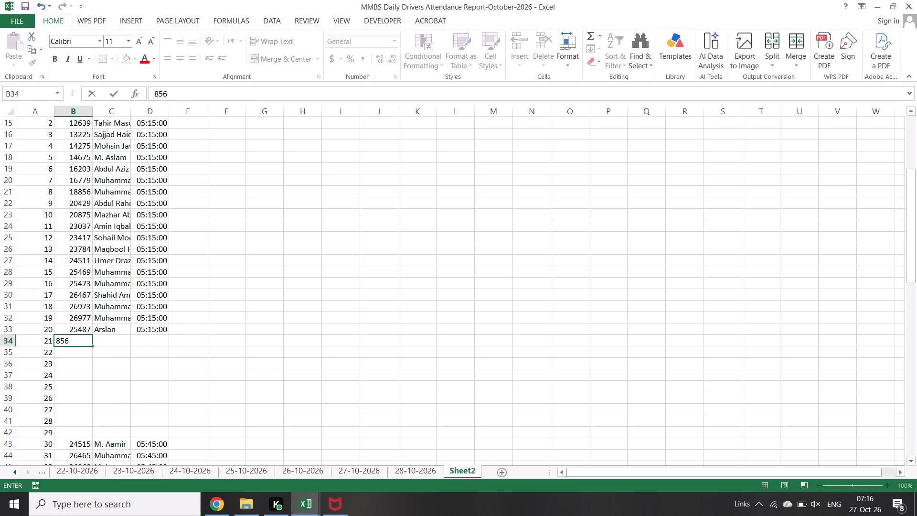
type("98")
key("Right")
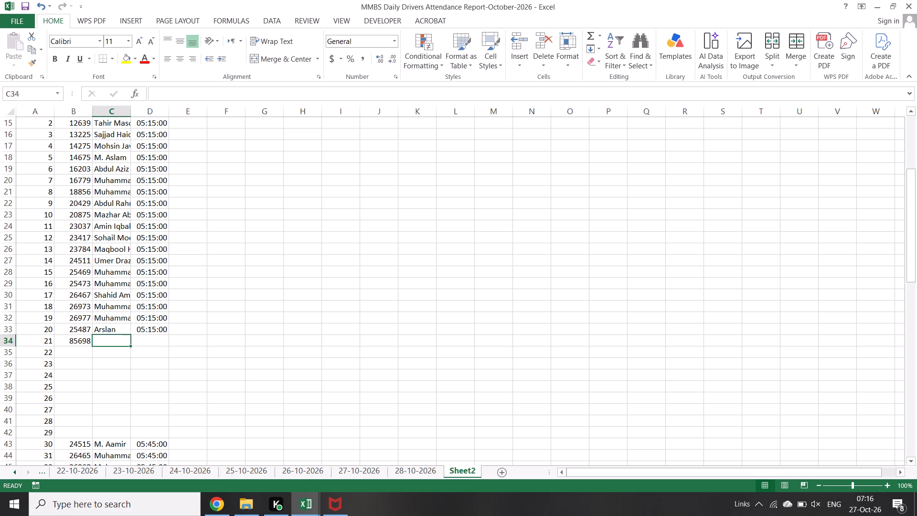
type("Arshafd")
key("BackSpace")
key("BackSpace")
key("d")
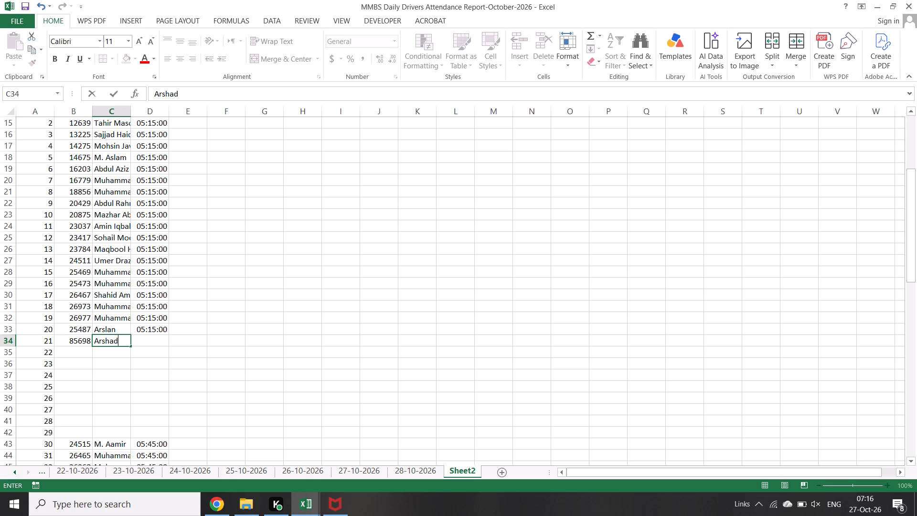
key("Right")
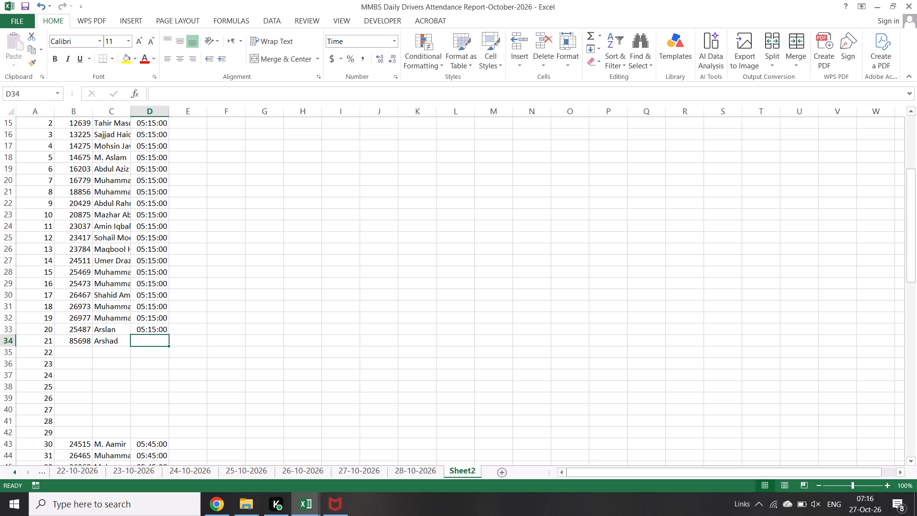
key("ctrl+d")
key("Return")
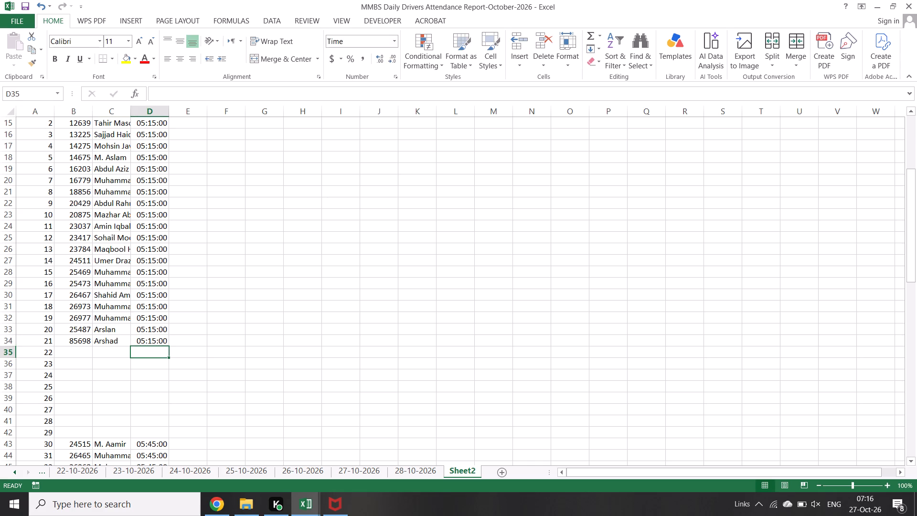
Fill row 35 with a new driver's LSO ID, the name Junaiid, and the 05:15:00 time filled down from the cell above.
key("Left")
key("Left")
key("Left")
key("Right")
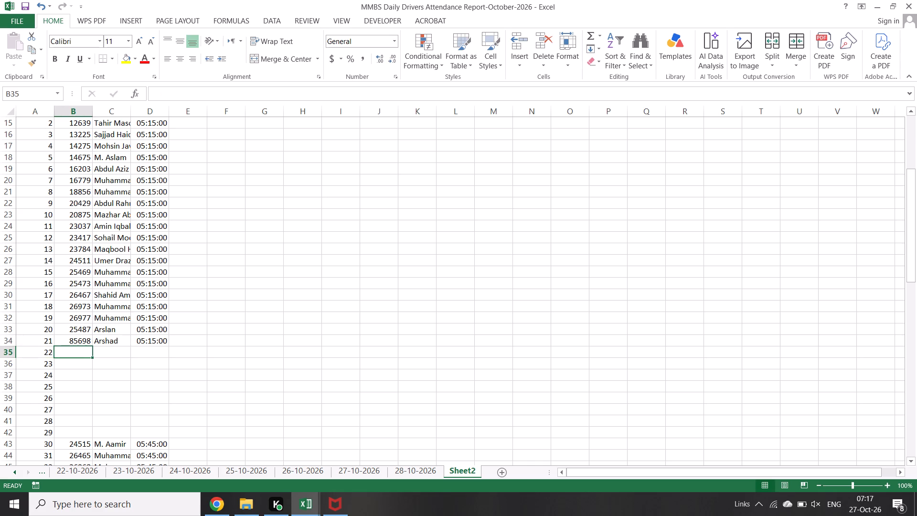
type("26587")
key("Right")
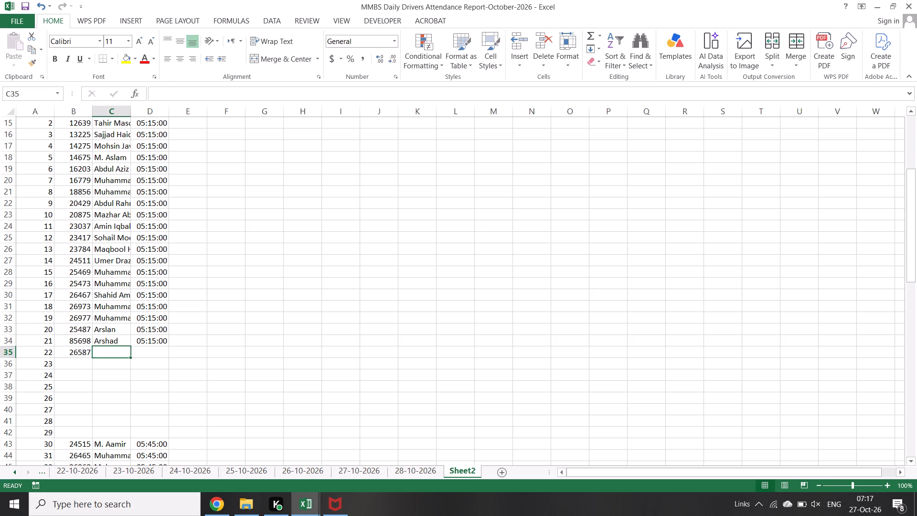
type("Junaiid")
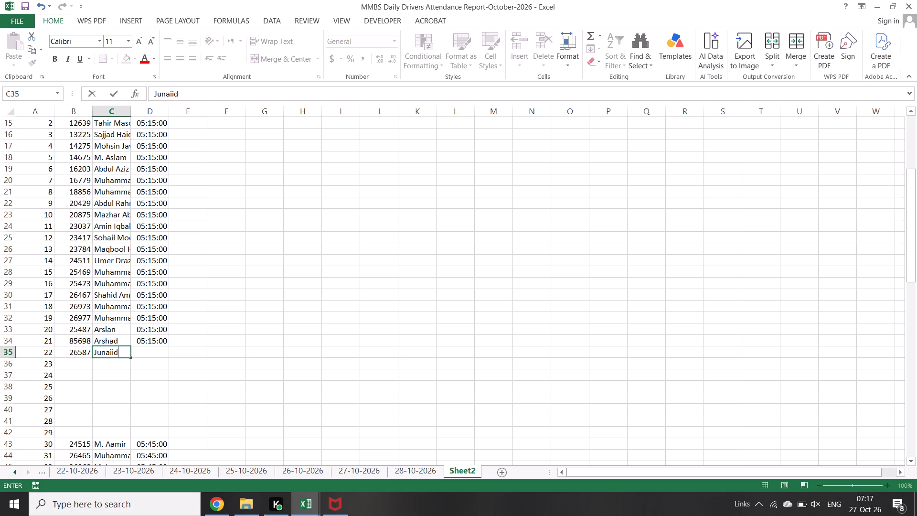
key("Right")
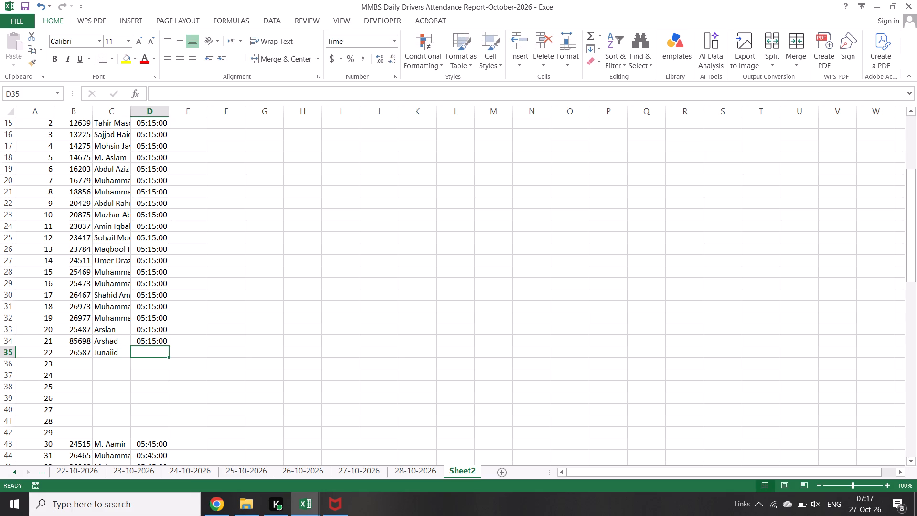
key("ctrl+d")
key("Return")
Fill row 36 with a new driver's LSO ID, the name Aslam, and the 05:15:00 time filled down from the cell above.
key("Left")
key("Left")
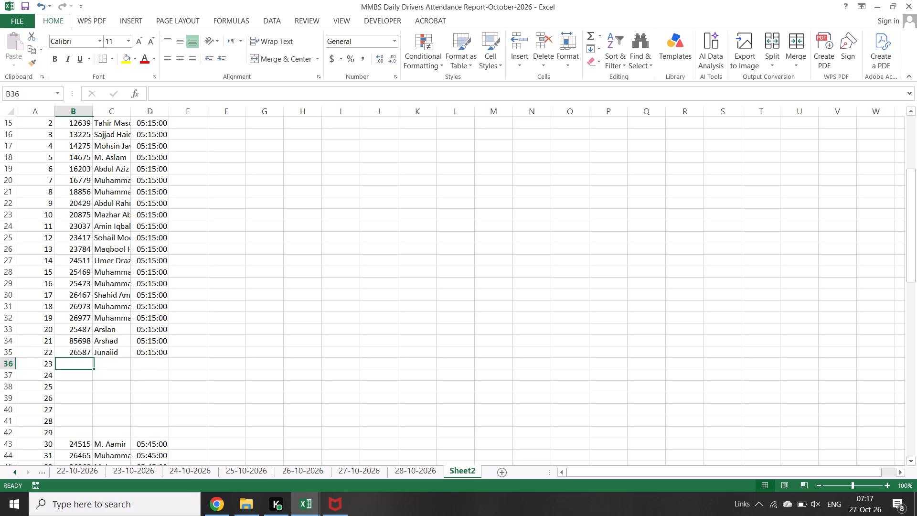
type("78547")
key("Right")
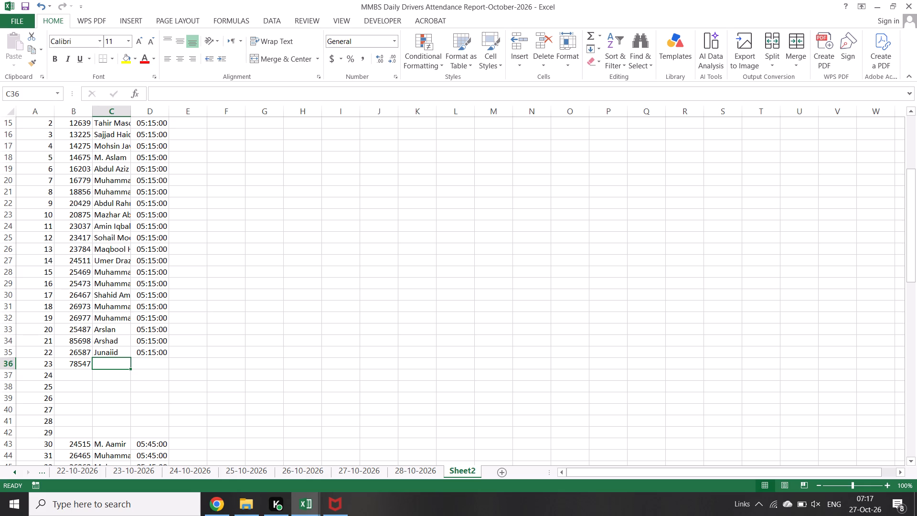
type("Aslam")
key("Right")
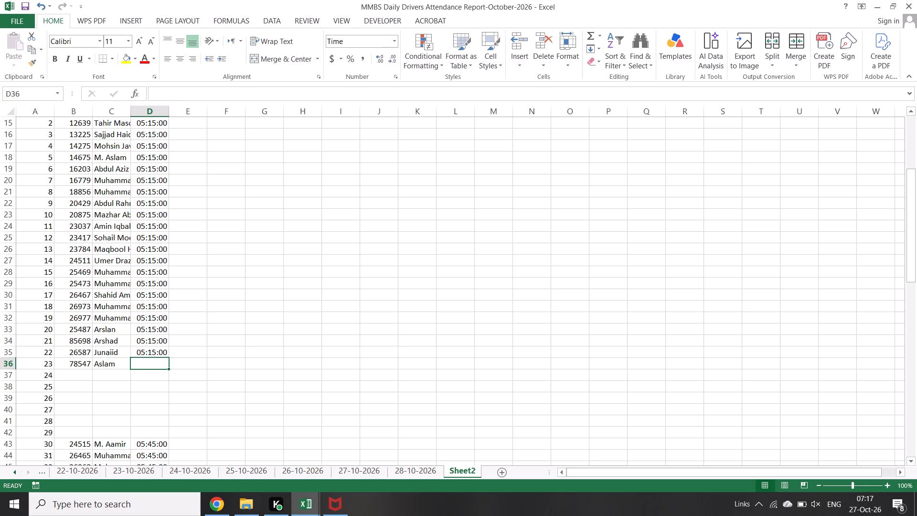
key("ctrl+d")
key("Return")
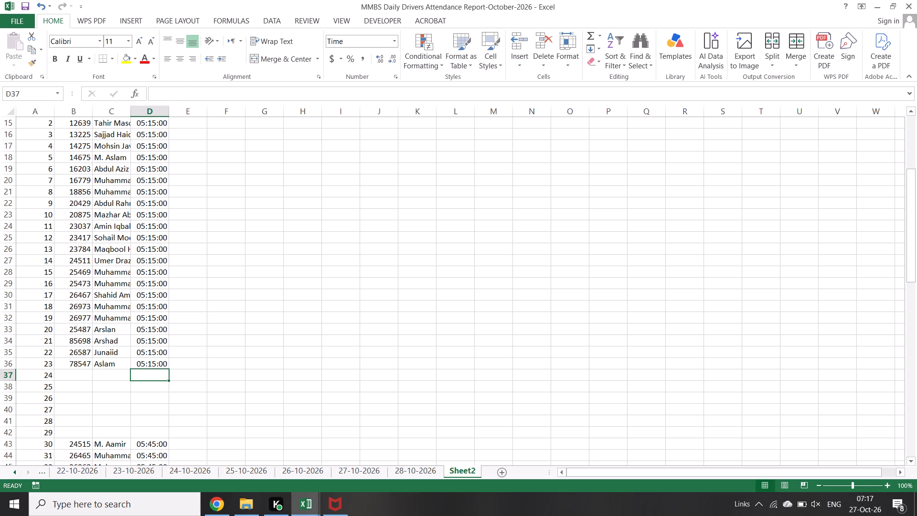
Enter a new driver's LSO ID in B37 and the driver's full name in C37 for serial number 24.
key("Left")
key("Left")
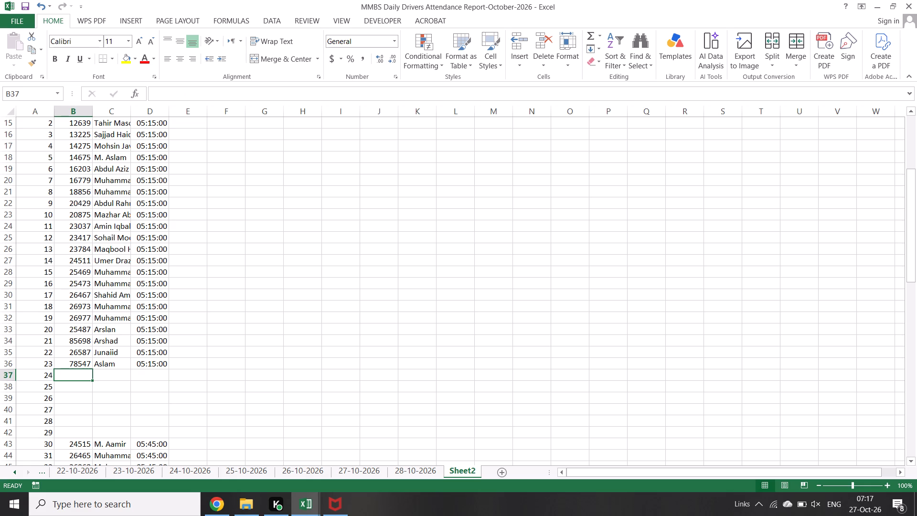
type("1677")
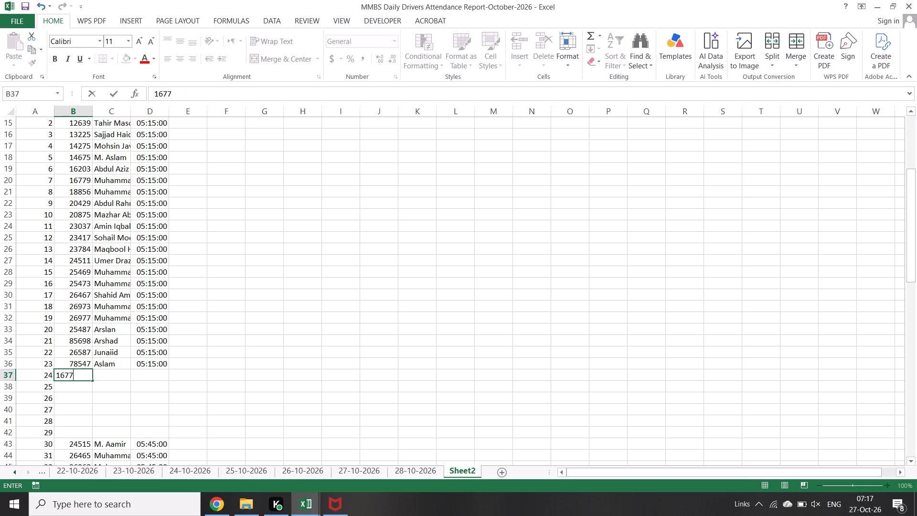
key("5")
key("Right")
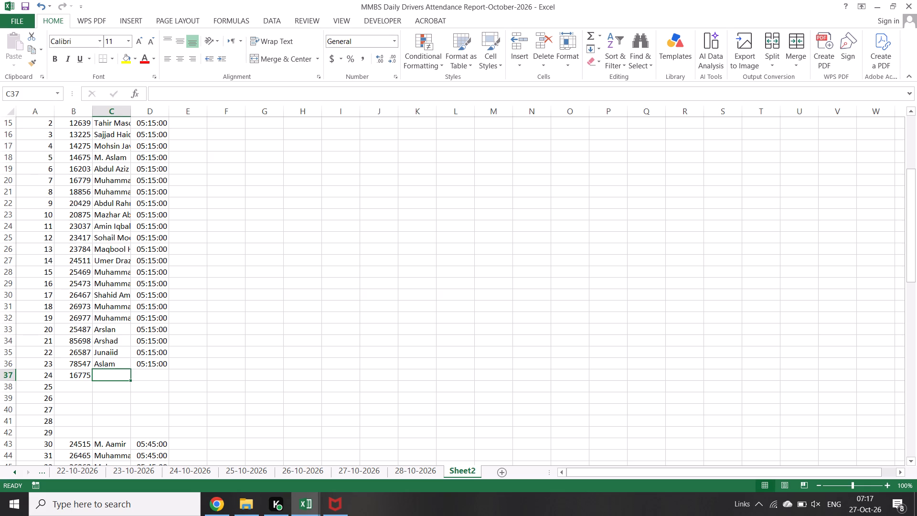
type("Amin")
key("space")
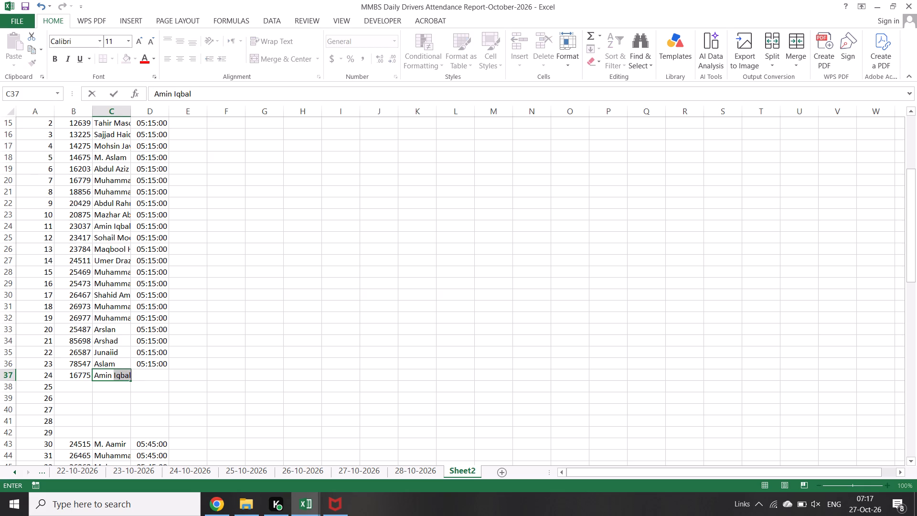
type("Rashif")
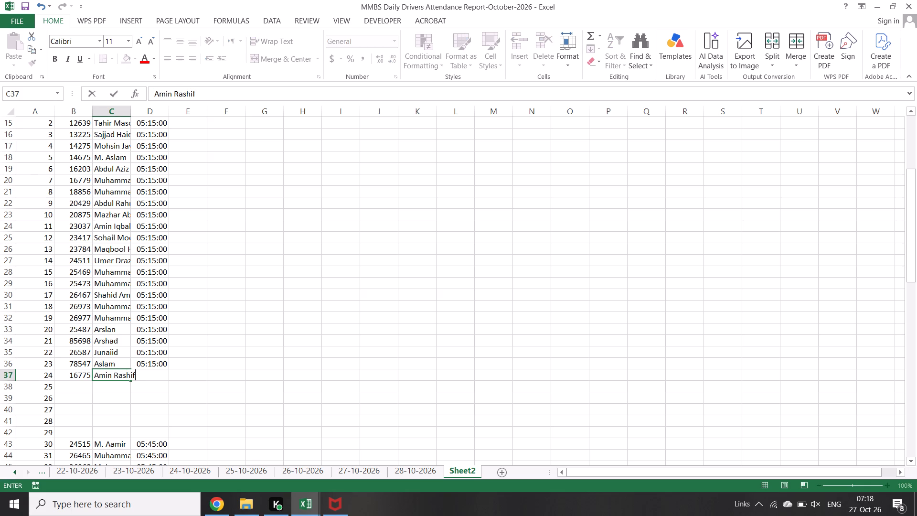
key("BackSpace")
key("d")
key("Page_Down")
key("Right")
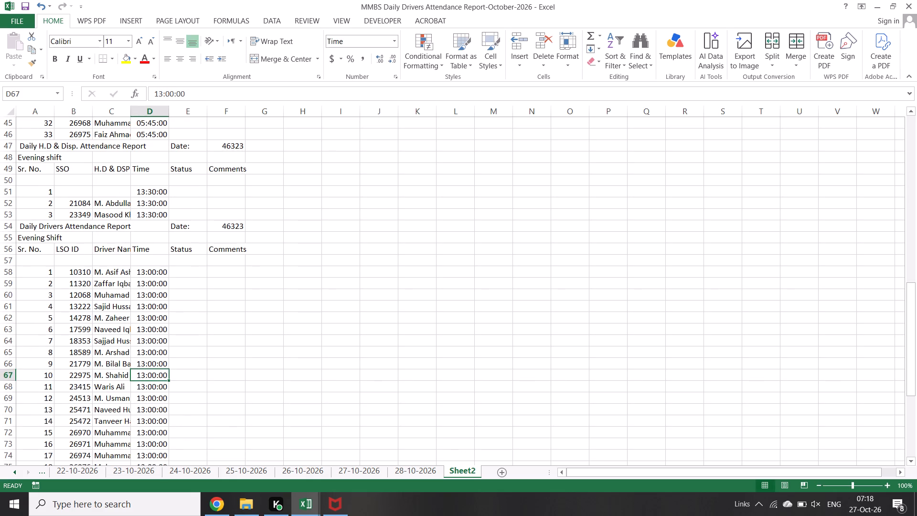
AutoFit the width of column C to its longest driver name.
scroll(470, 240, "down", 6)
scroll(373, 269, "down", 6)
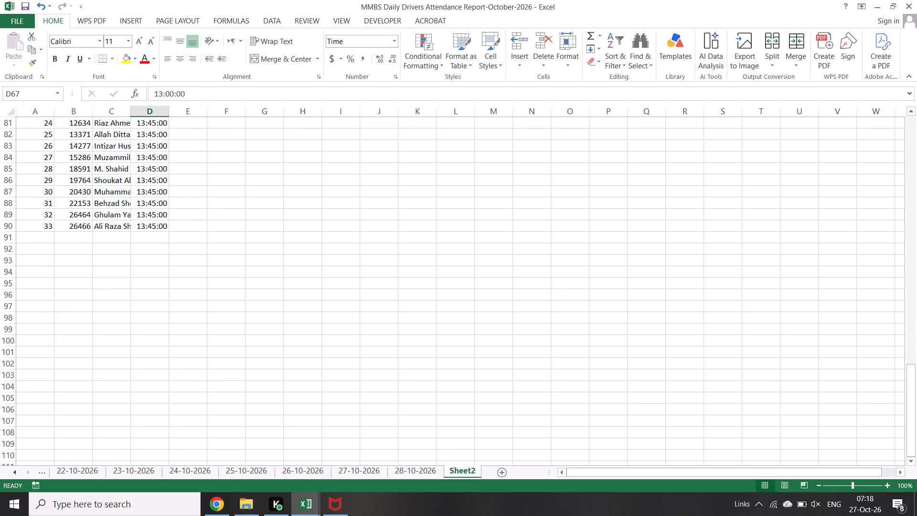
scroll(123, 305, "up", 18)
left_click(153, 237)
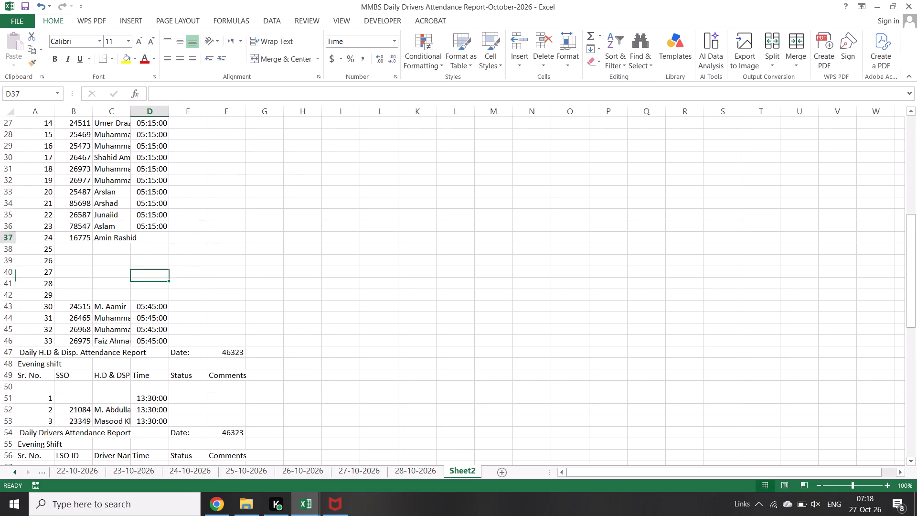
left_click(133, 117)
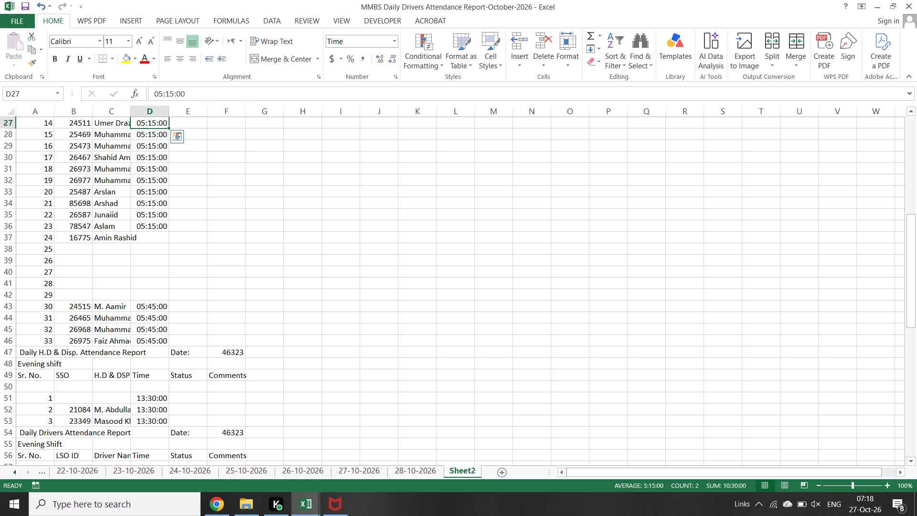
double_click(129, 110)
Fill the 05:15:00 time down from the cell above into D37.
left_click(192, 239)
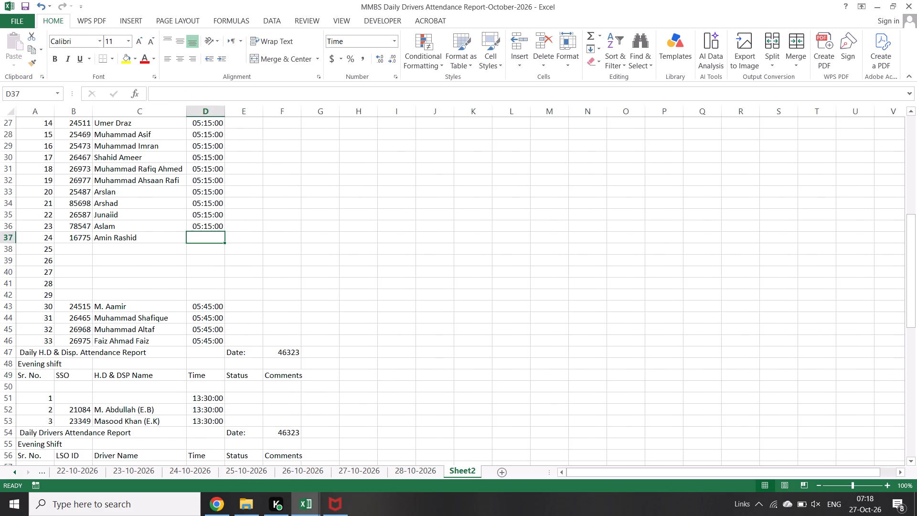
key("ctrl+d")
key("Return")
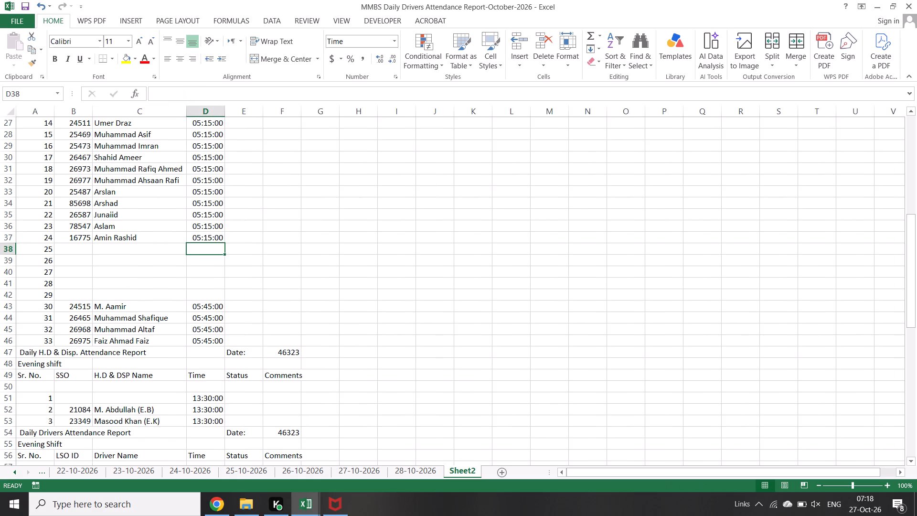
Fill row 38 with a new driver's LSO ID, full name, and the 05:15:00 time filled down from the cell above.
key("Left")
key("Left")
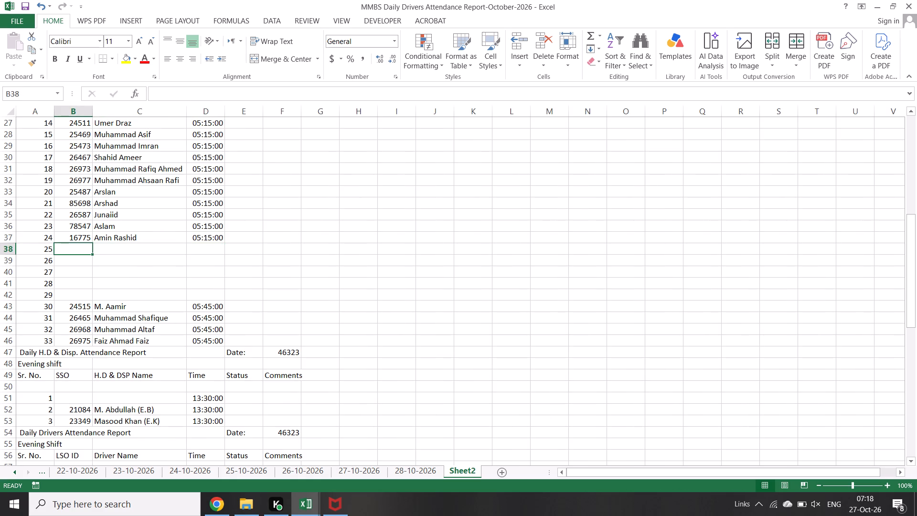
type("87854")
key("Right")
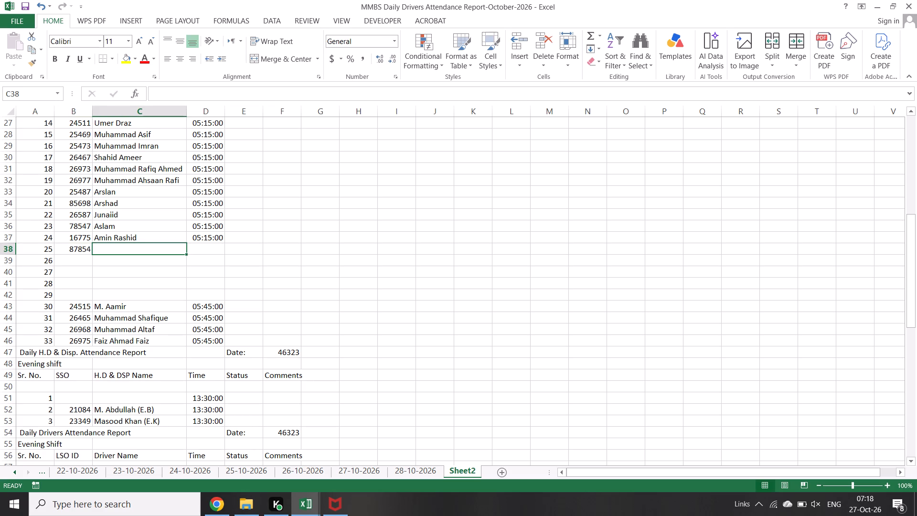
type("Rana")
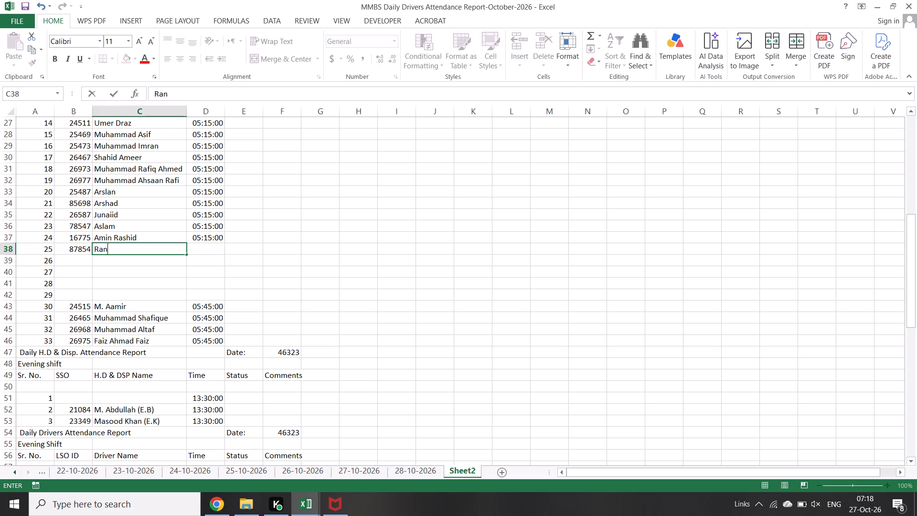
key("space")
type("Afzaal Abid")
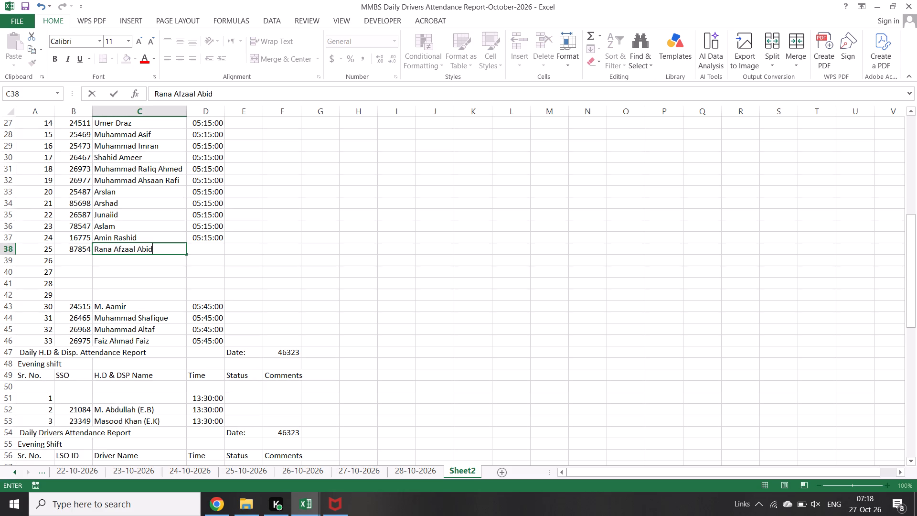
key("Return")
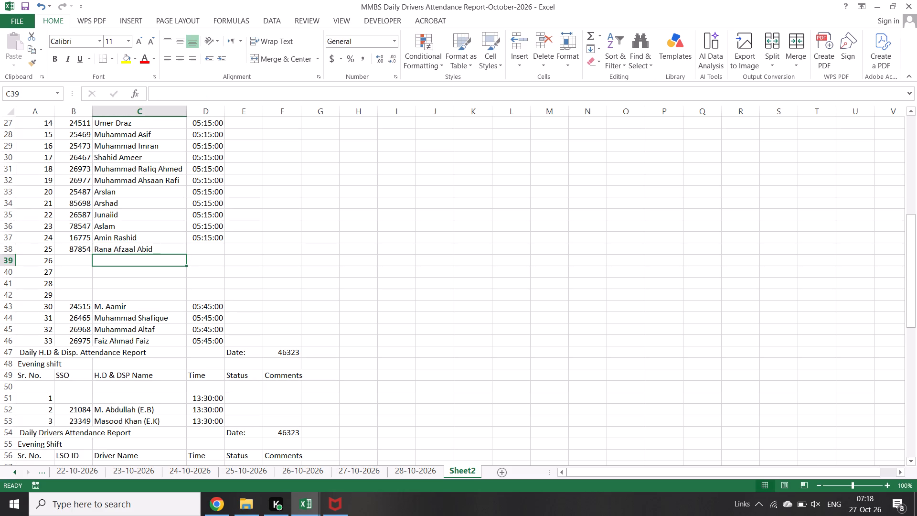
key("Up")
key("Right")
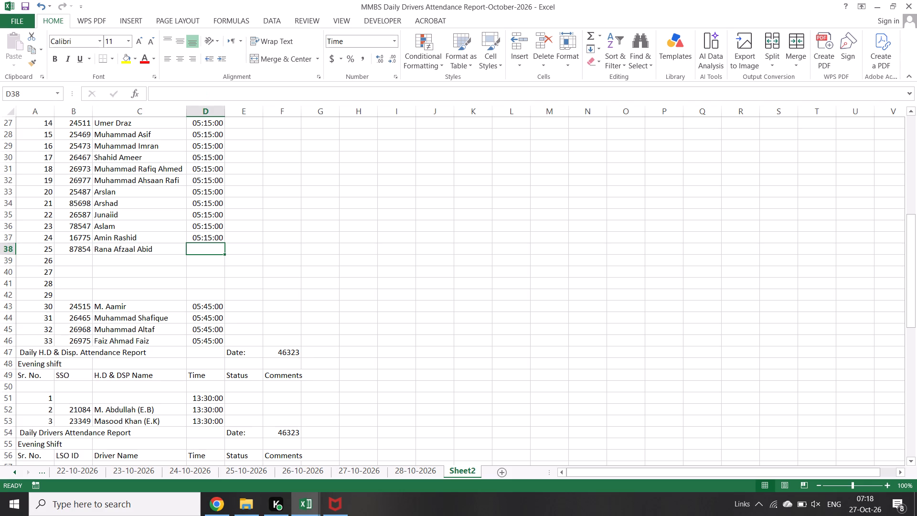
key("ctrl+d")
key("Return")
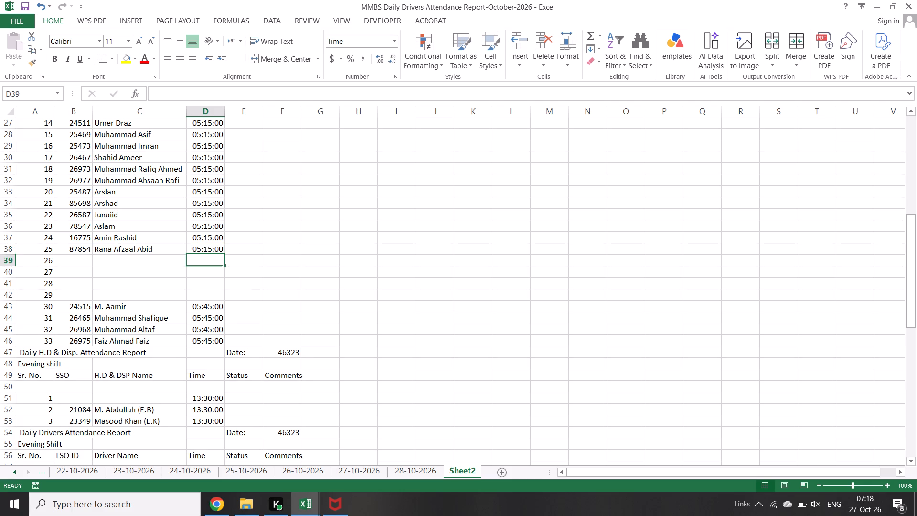
Fill row 39 with a new driver's LSO ID, full name, and the 05:15:00 time filled down from the cell above.
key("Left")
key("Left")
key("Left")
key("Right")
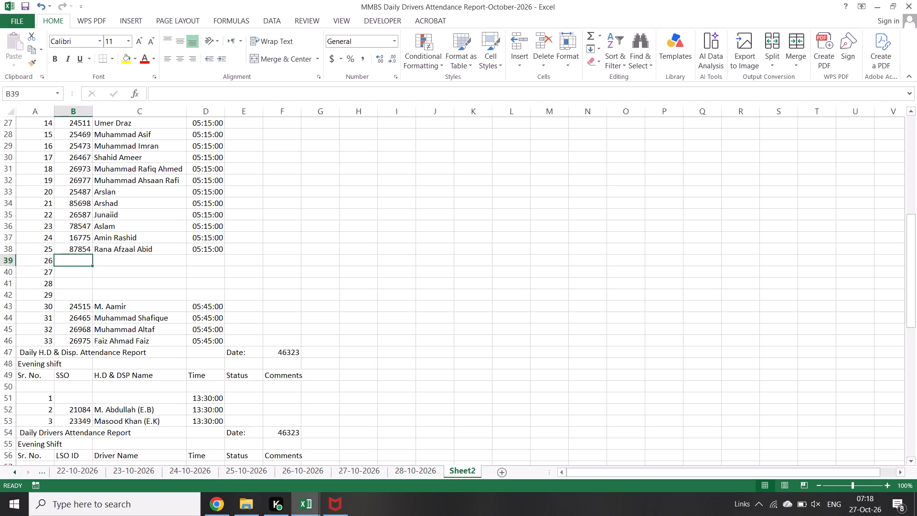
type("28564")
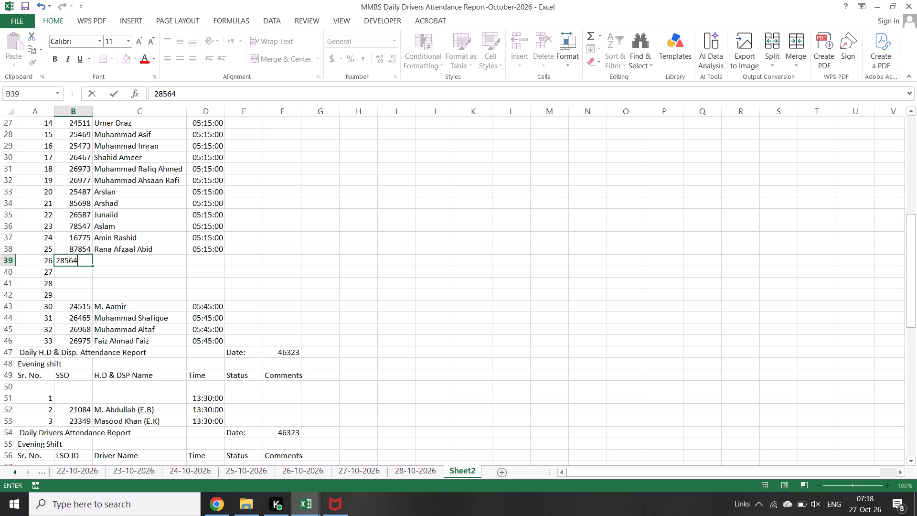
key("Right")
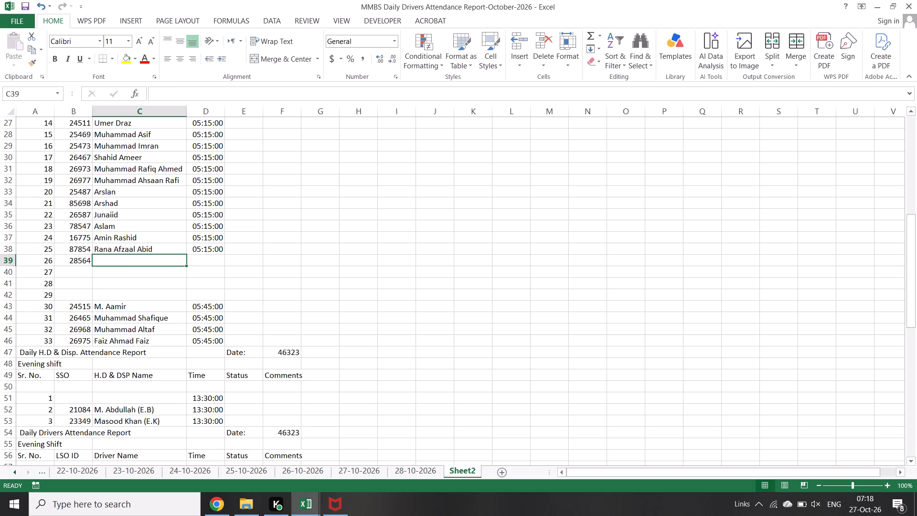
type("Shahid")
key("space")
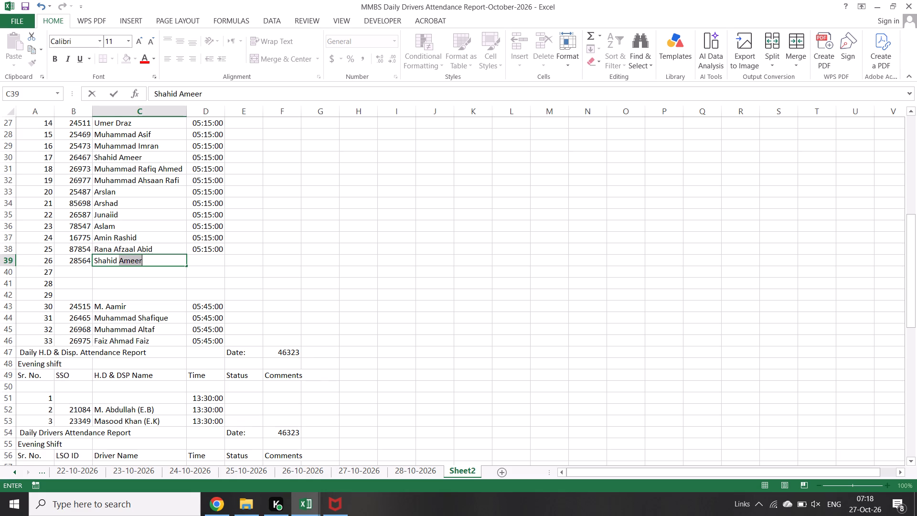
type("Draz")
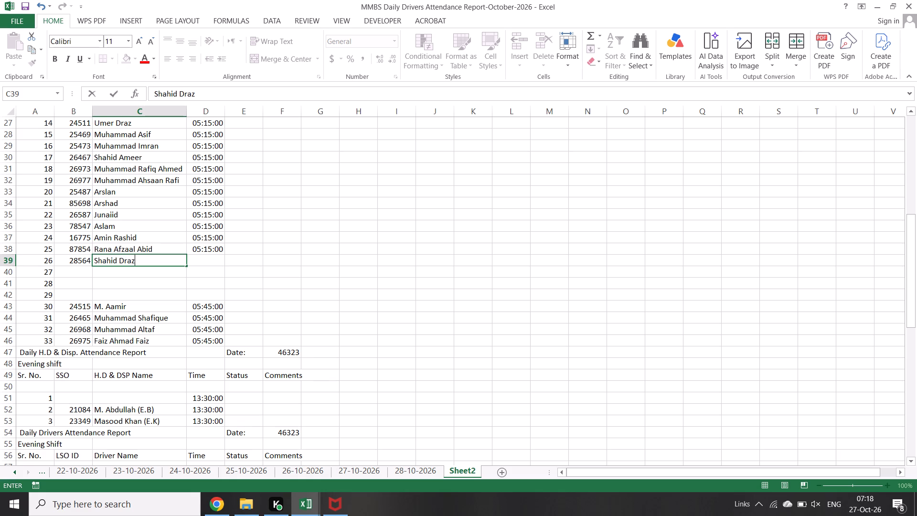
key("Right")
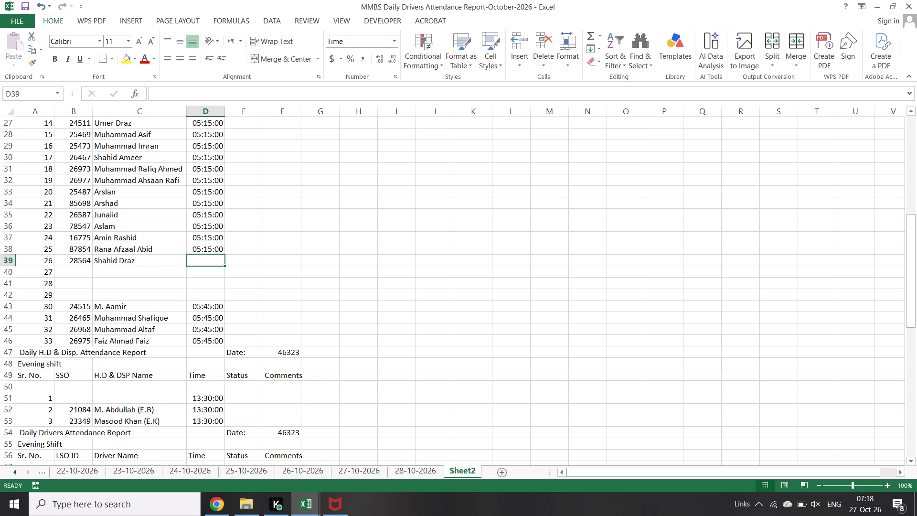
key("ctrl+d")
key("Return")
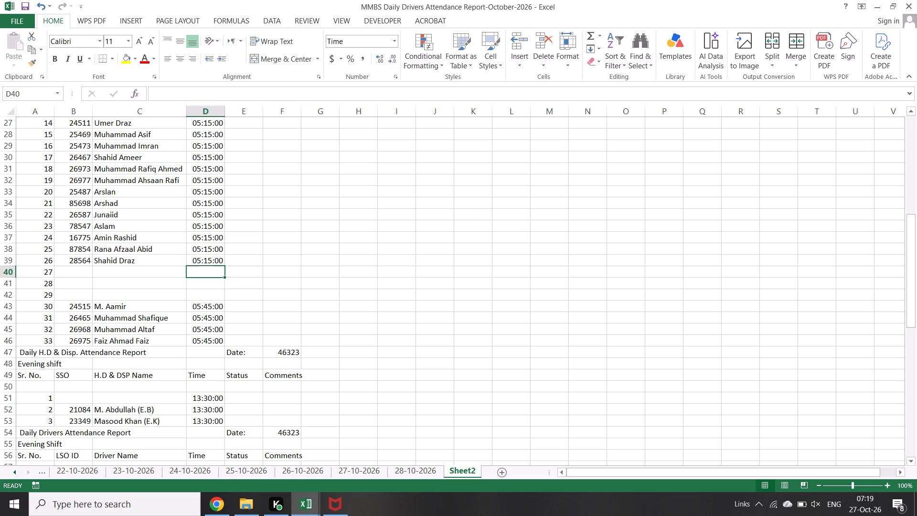
Fill row 40 with a new driver's LSO ID, the name Azeem, and the 05:15:00 time filled down from the cell above.
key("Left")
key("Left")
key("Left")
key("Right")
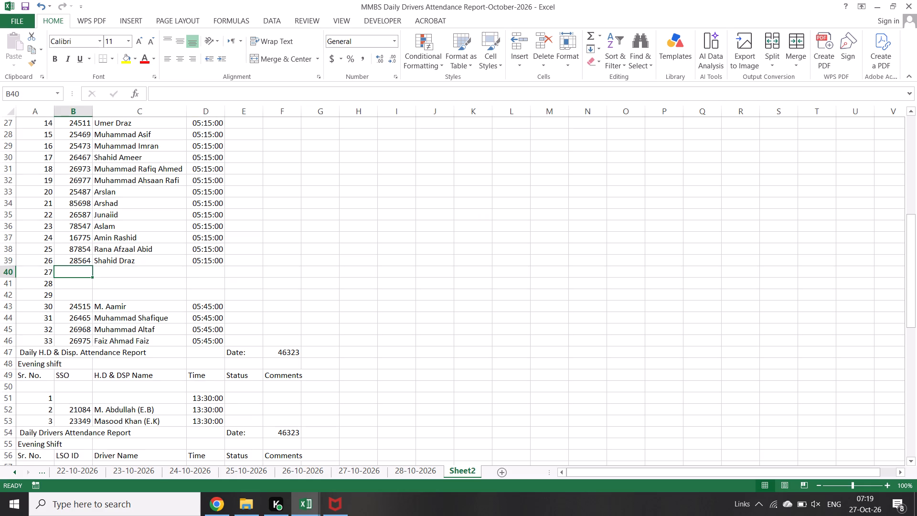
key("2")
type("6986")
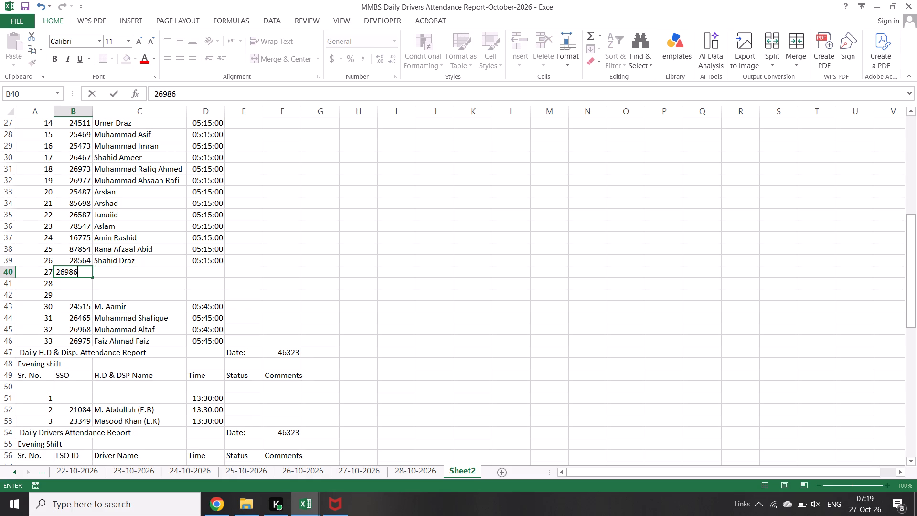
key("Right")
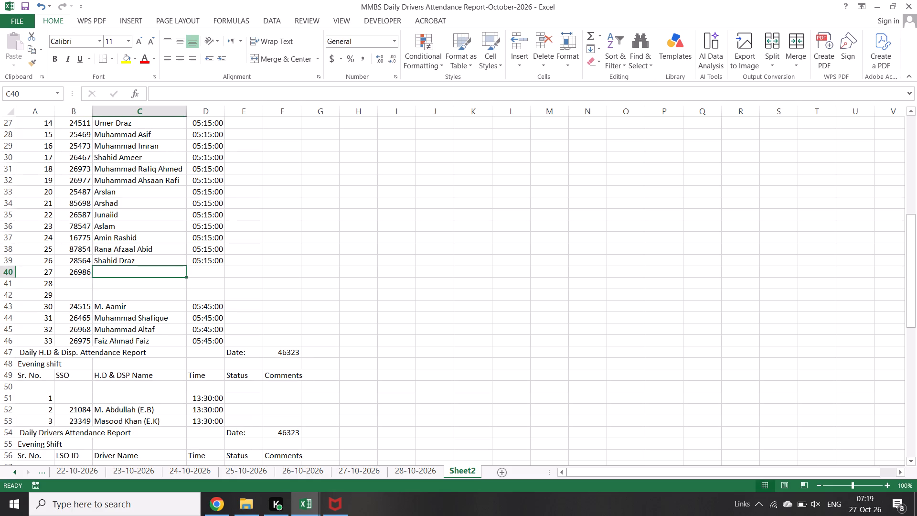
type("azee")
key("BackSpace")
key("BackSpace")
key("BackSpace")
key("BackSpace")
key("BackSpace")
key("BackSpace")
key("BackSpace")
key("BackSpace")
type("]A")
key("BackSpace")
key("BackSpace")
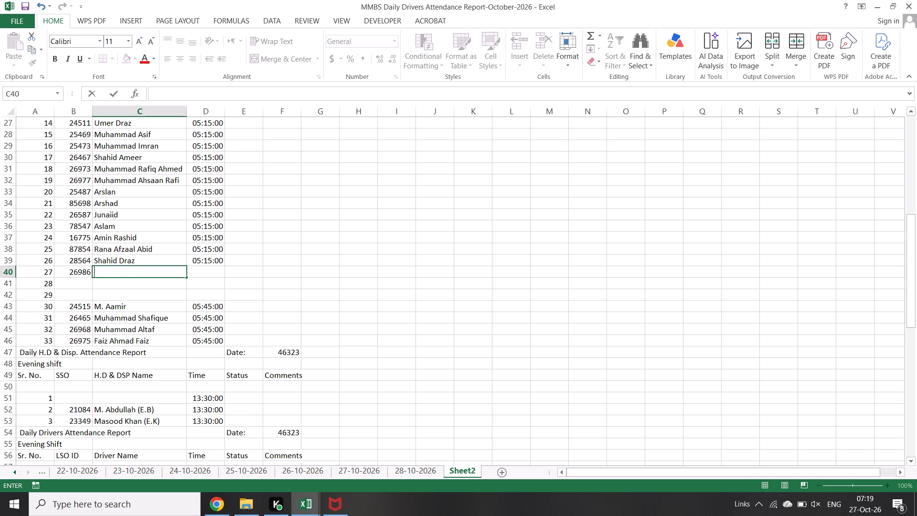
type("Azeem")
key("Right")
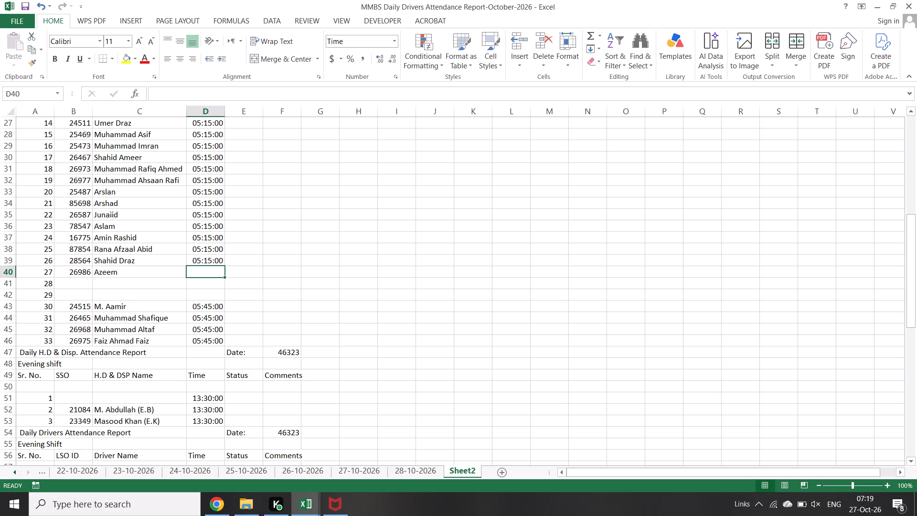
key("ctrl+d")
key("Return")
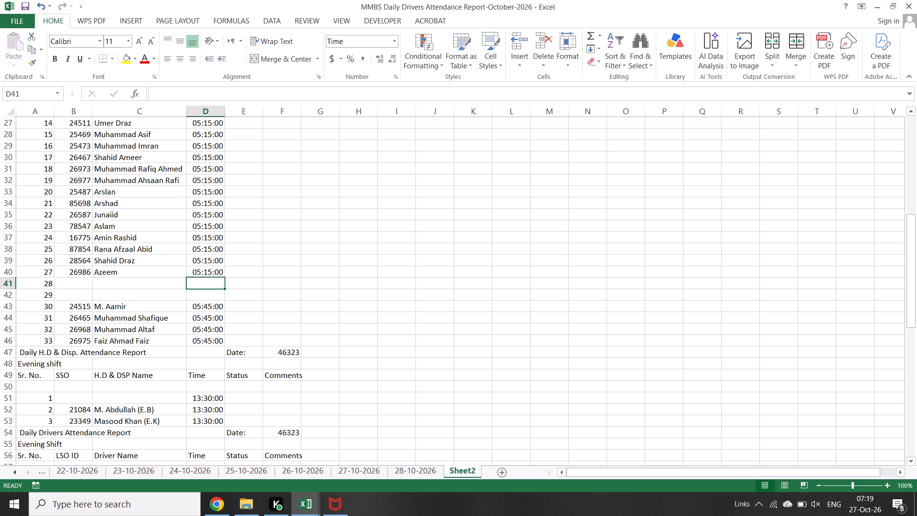
Fill row 41 with a new driver's LSO ID, the name Abbas, and the 05:15:00 time filled down from the cell above.
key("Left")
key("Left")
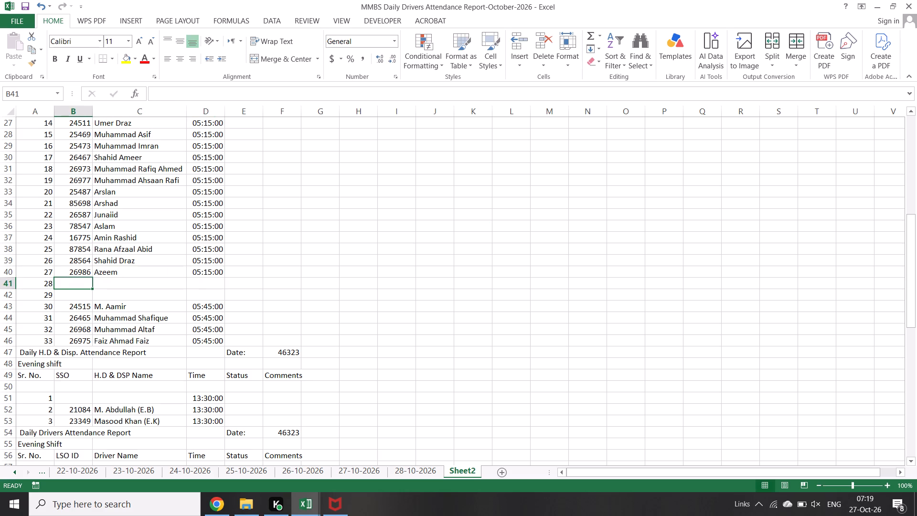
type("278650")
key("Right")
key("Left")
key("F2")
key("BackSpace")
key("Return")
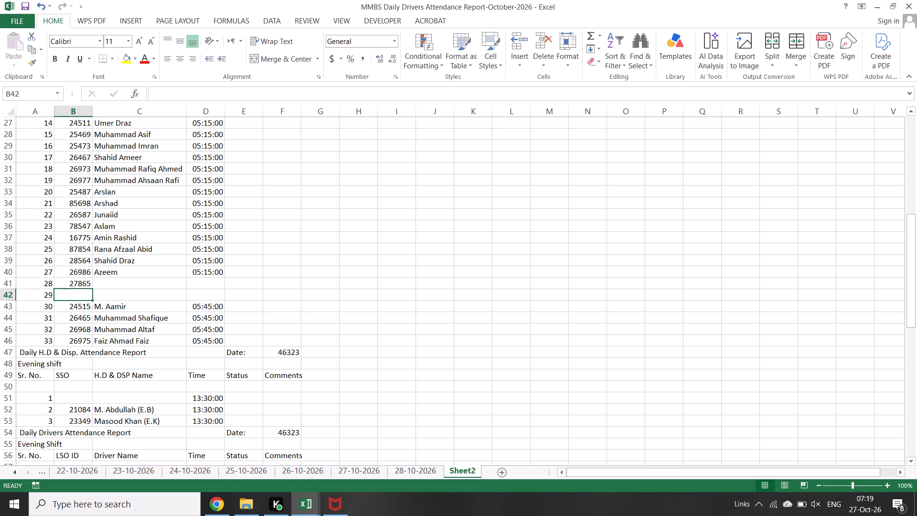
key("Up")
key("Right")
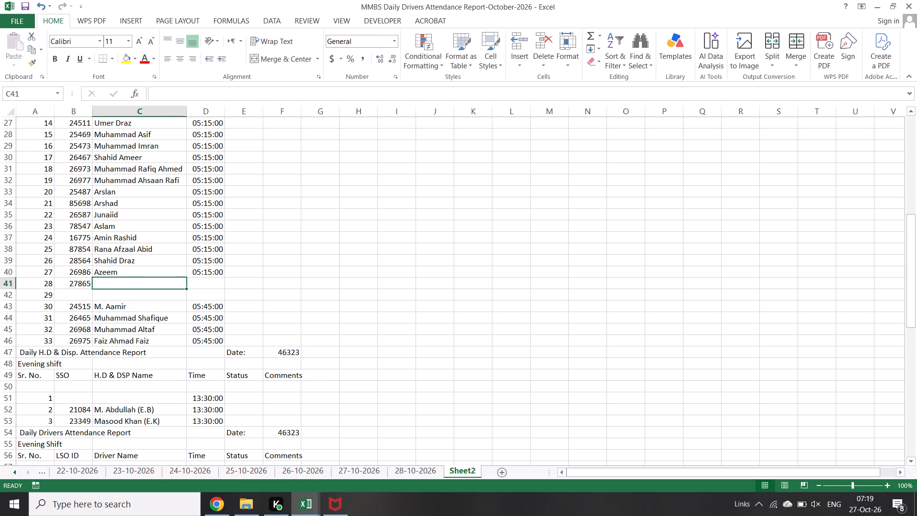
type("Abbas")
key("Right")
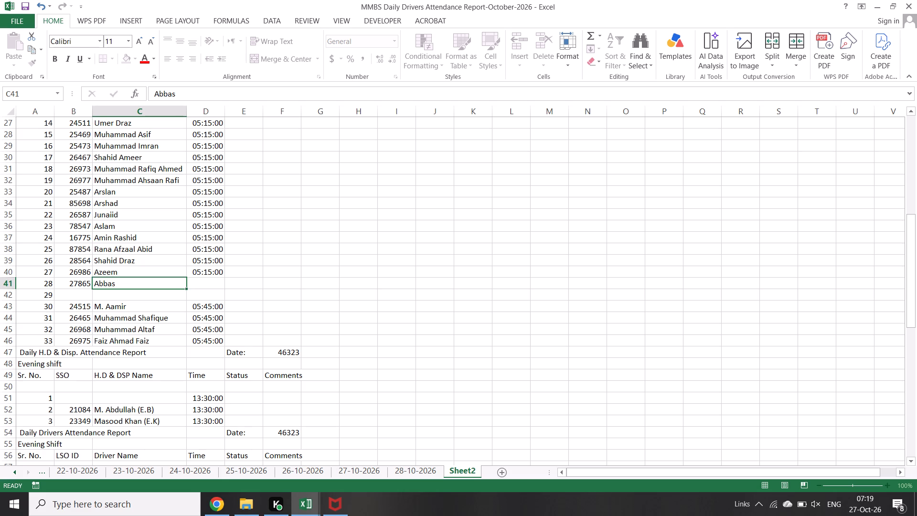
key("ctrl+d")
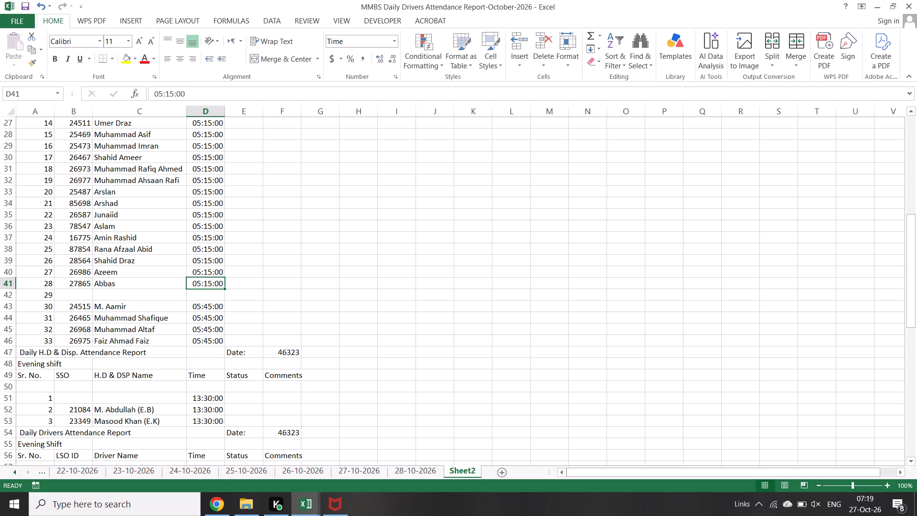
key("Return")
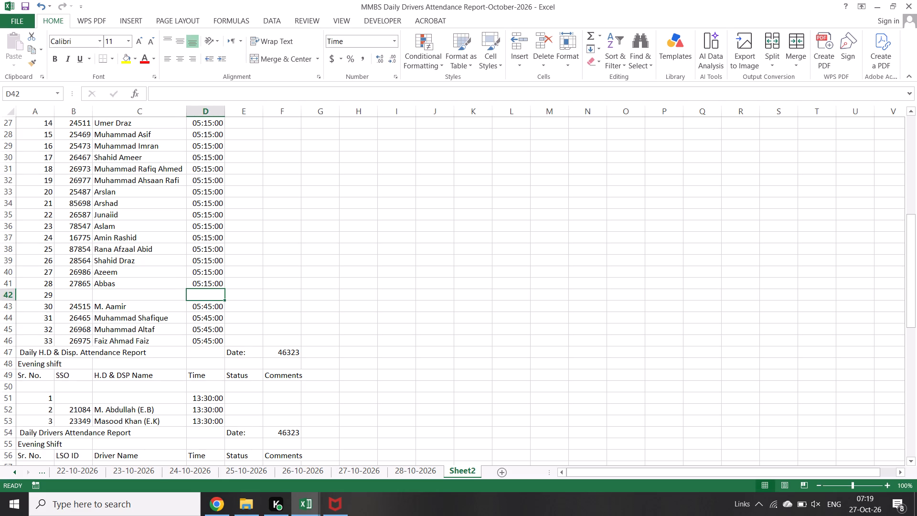
Fill row 42 with a new driver's LSO ID, the name Asghar, and the 05:15:00 time filled down from the cell above.
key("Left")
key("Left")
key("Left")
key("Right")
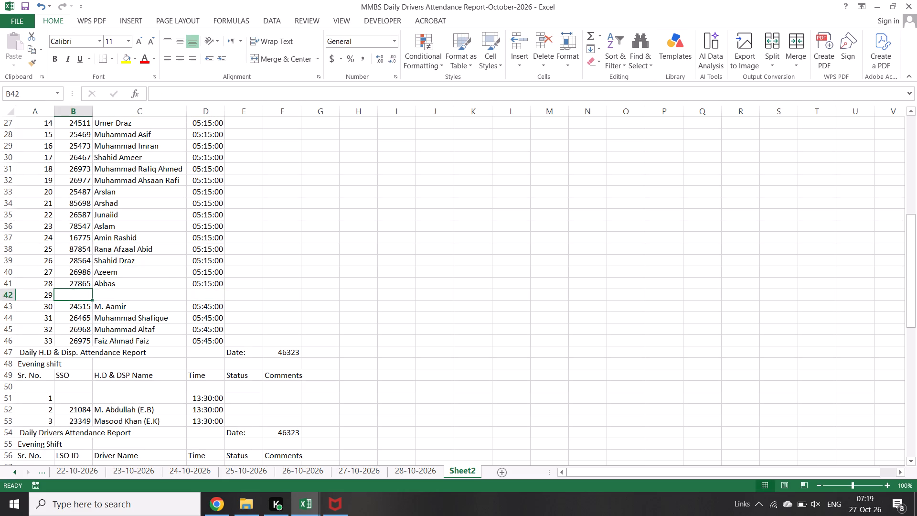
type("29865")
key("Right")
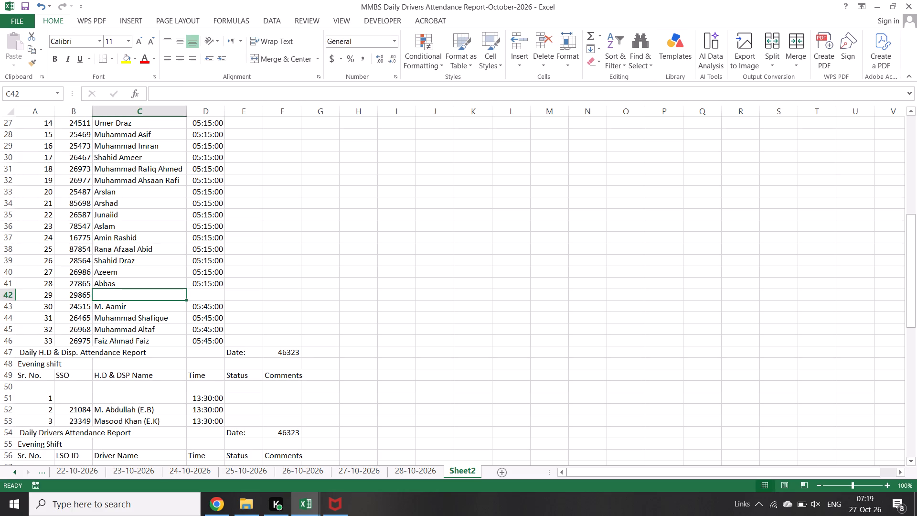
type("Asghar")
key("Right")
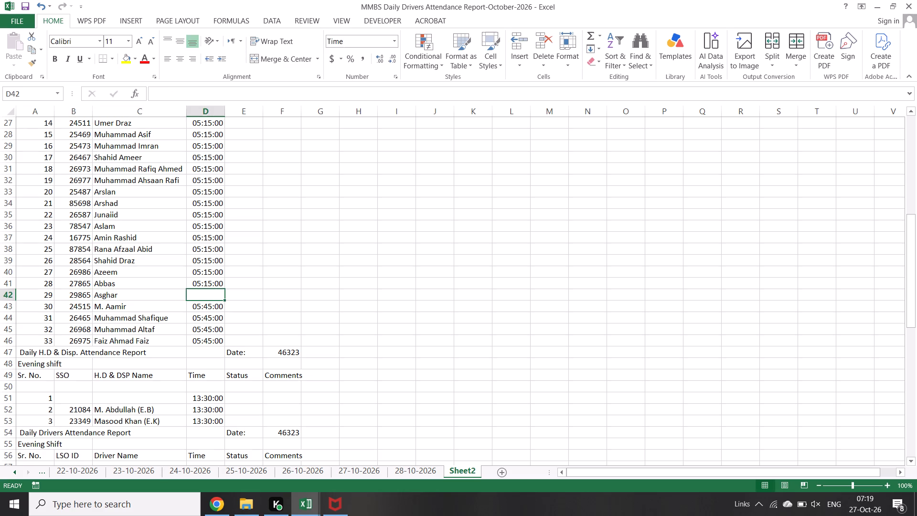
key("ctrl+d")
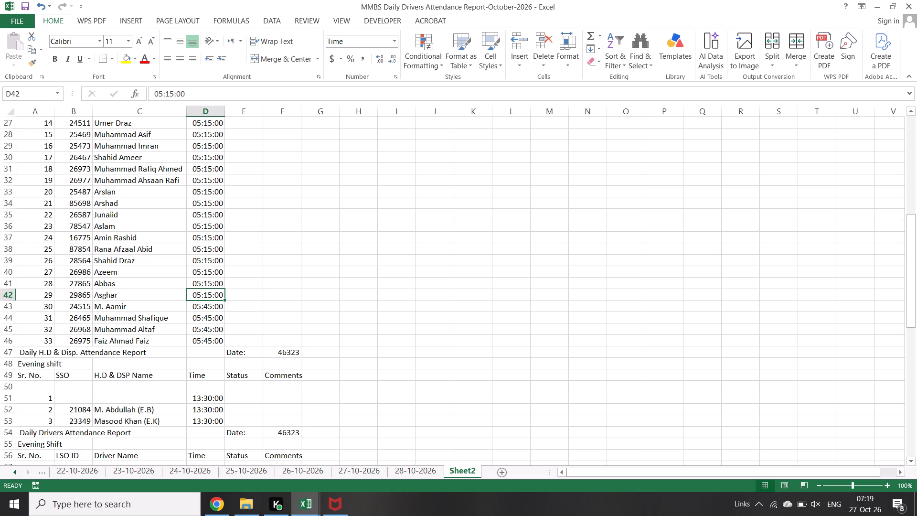
Clear the driver IDs, names and times in B73:D90 of the evening-shift list, serial numbers 16 to 33.
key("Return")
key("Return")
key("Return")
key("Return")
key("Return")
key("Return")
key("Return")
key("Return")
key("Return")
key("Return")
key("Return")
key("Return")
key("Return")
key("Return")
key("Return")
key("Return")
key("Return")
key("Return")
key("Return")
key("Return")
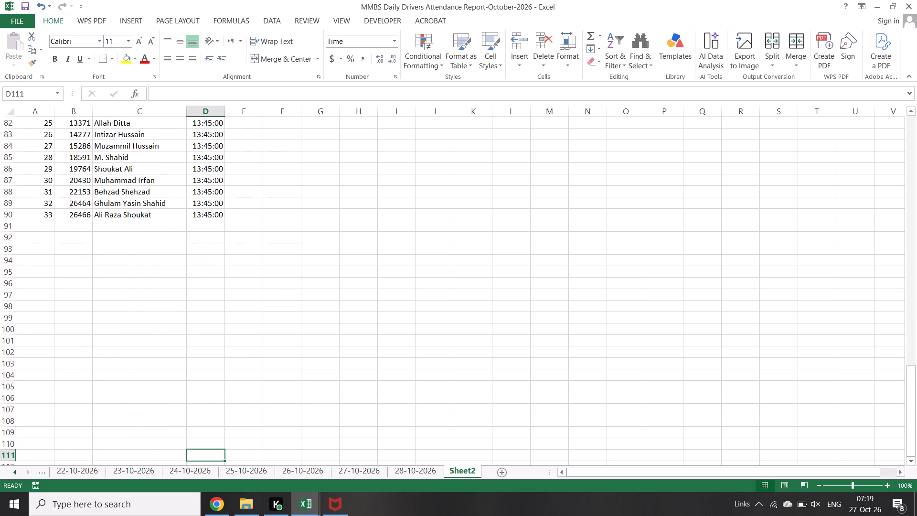
scroll(186, 237, "up", 4)
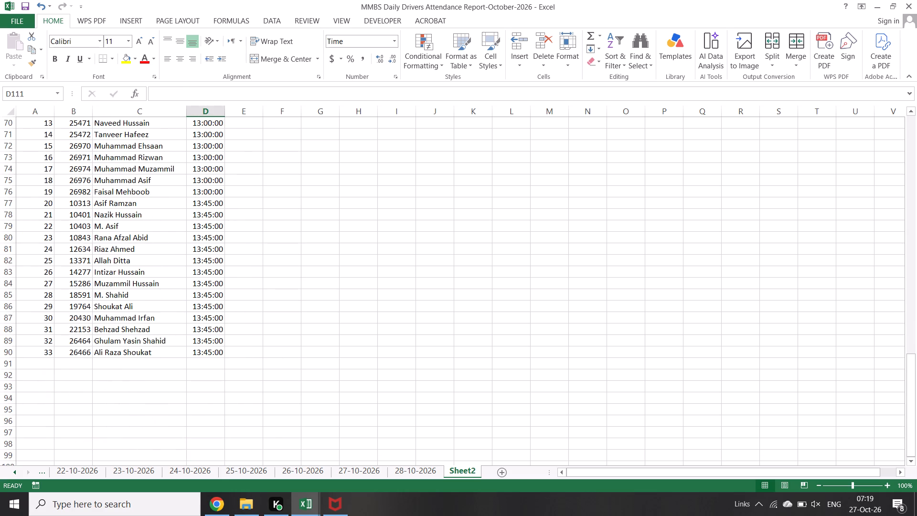
left_click_drag(47, 158, 162, 245)
left_click(122, 189)
left_click_drag(81, 158, 219, 304)
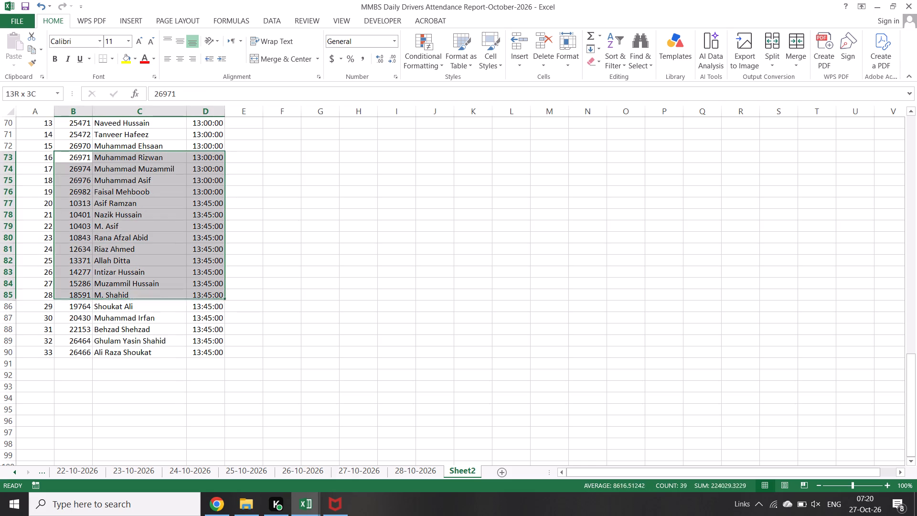
left_click_drag(219, 304, 215, 348)
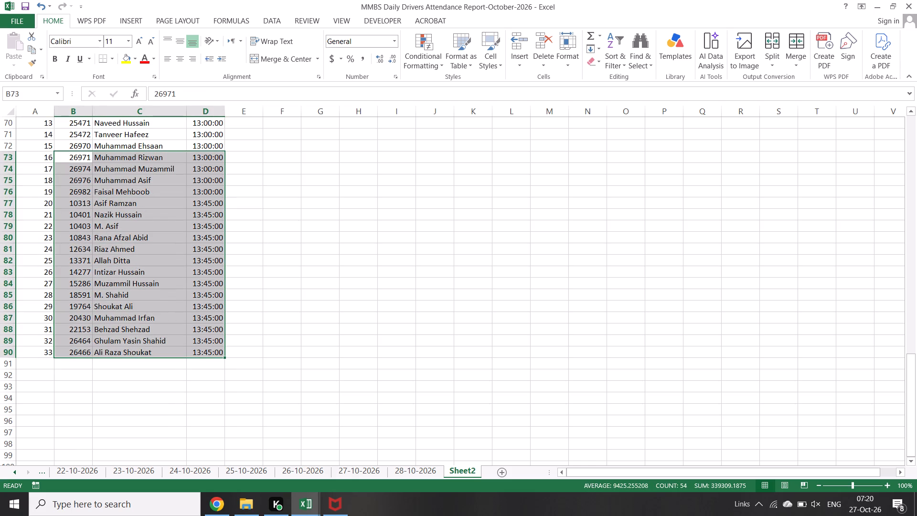
key("Delete")
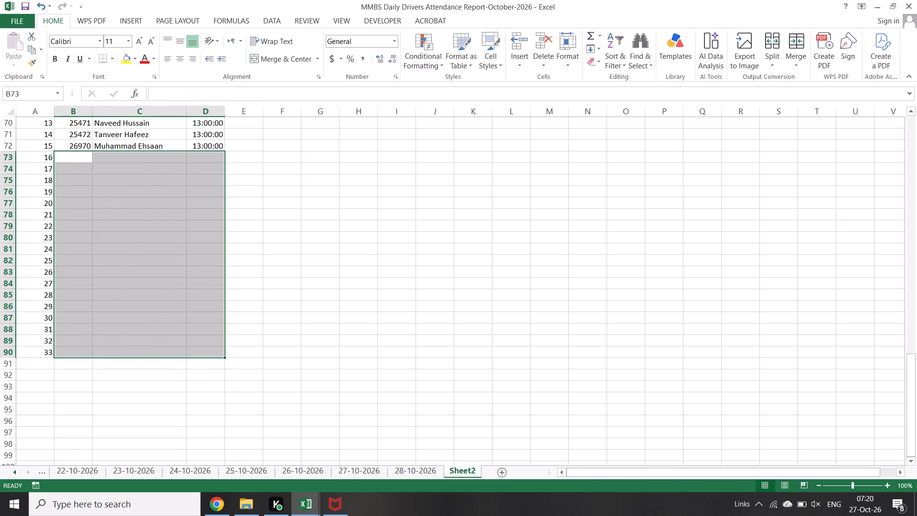
Fill row 73 with a new driver's five-digit LSO ID, full name, and the 13:00:00 time filled down from the cell above.
left_click(79, 158)
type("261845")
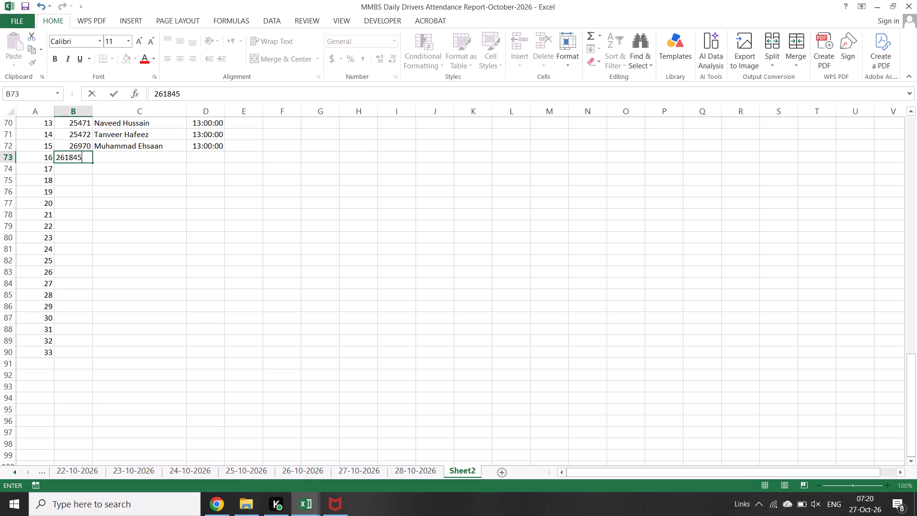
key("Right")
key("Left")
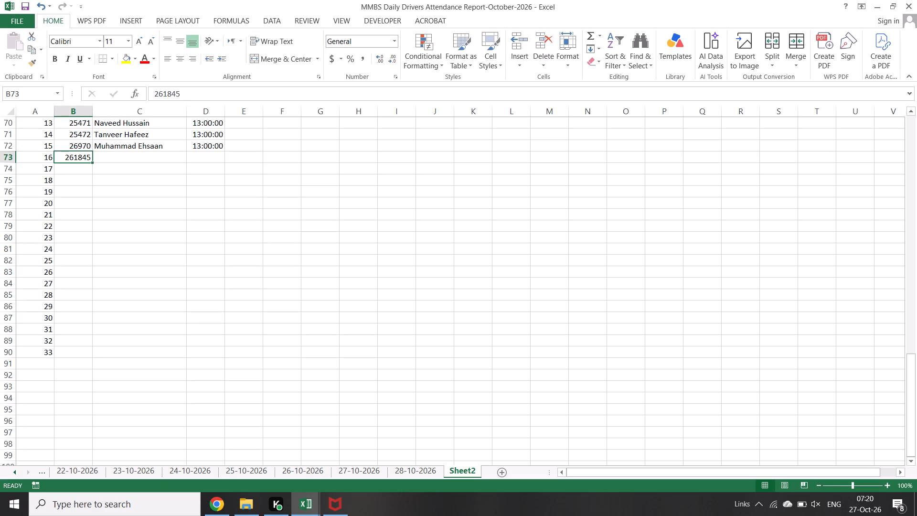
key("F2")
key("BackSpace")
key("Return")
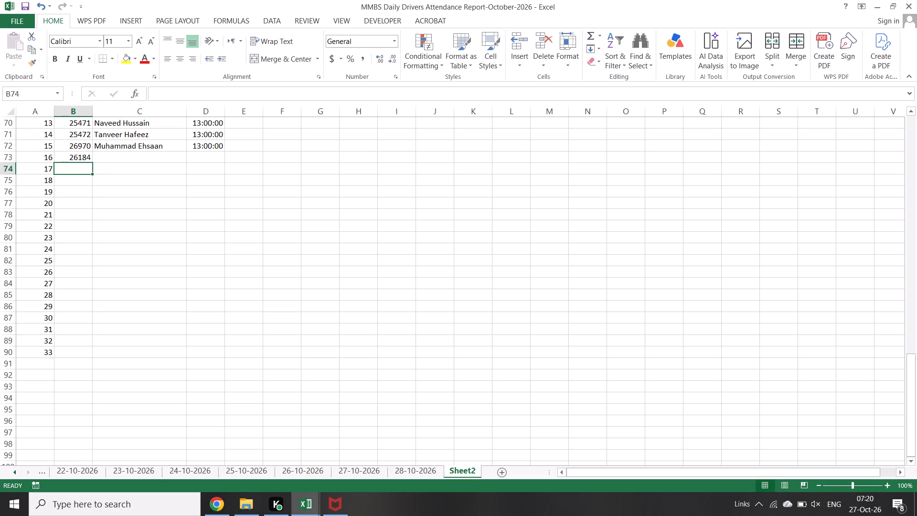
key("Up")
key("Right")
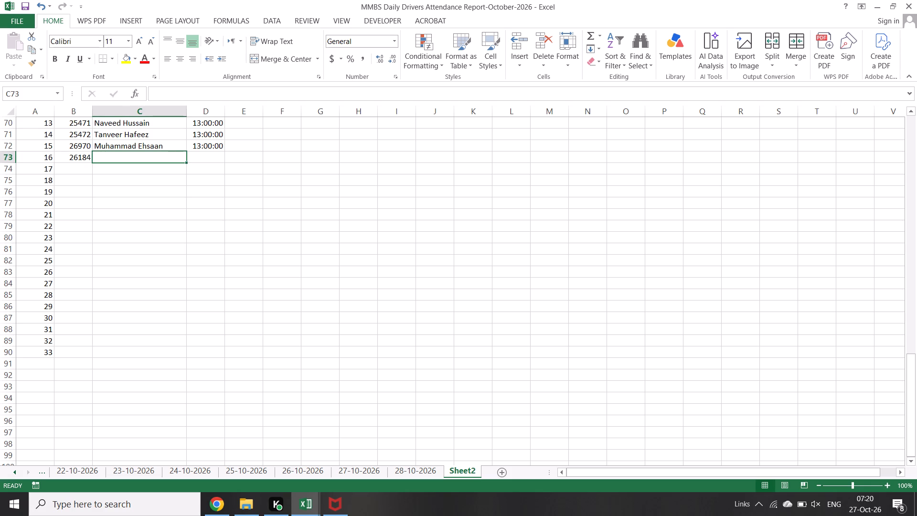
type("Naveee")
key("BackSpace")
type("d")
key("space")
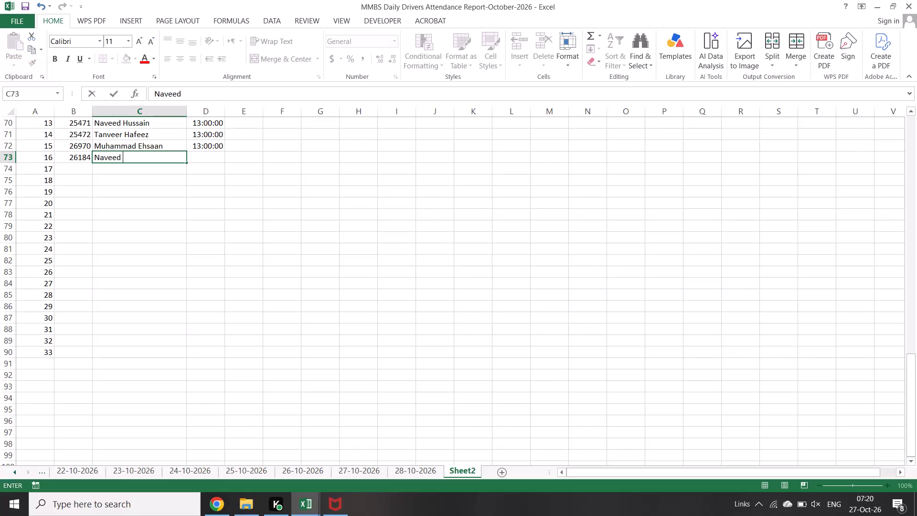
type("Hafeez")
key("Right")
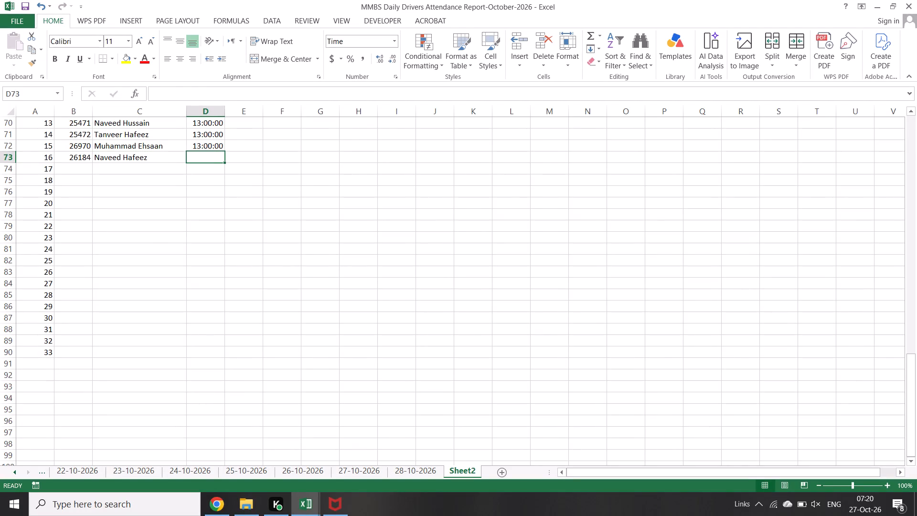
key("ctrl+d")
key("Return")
Fill row 74 with a new driver's five-digit LSO ID, full name, and the 13:00:00 time filled down from the cell above.
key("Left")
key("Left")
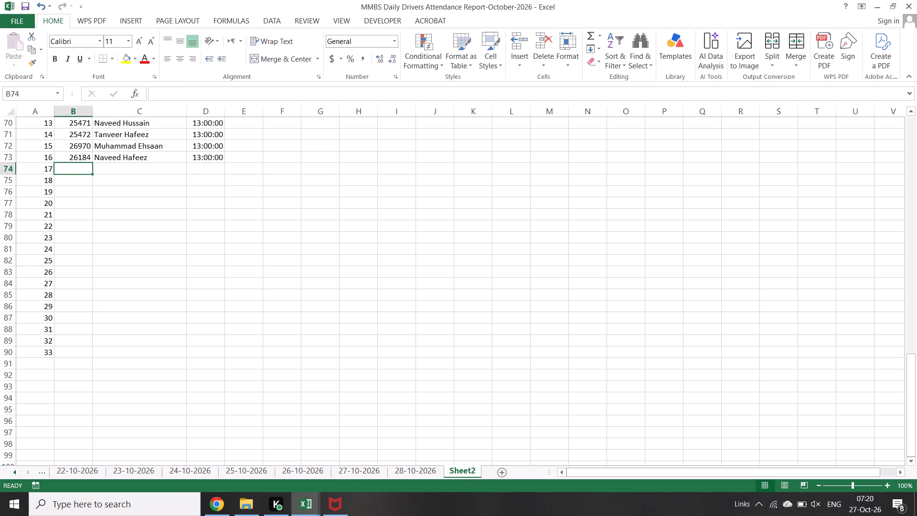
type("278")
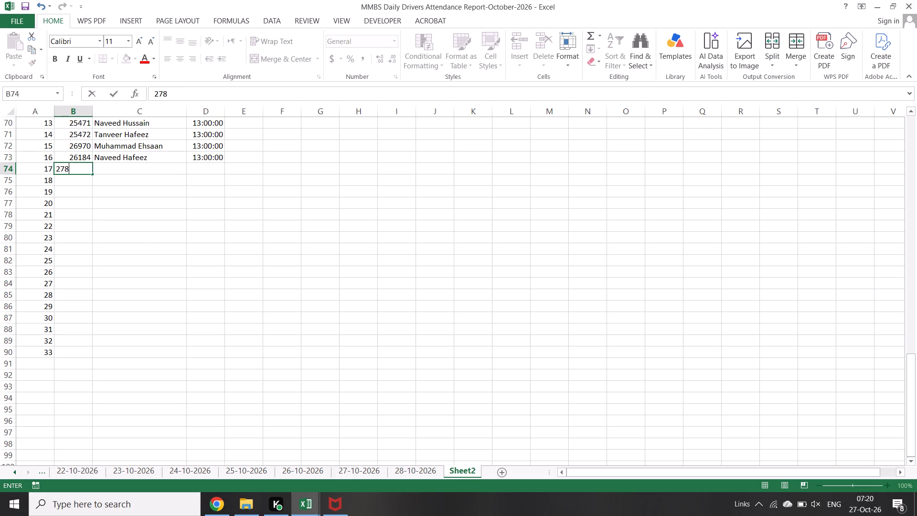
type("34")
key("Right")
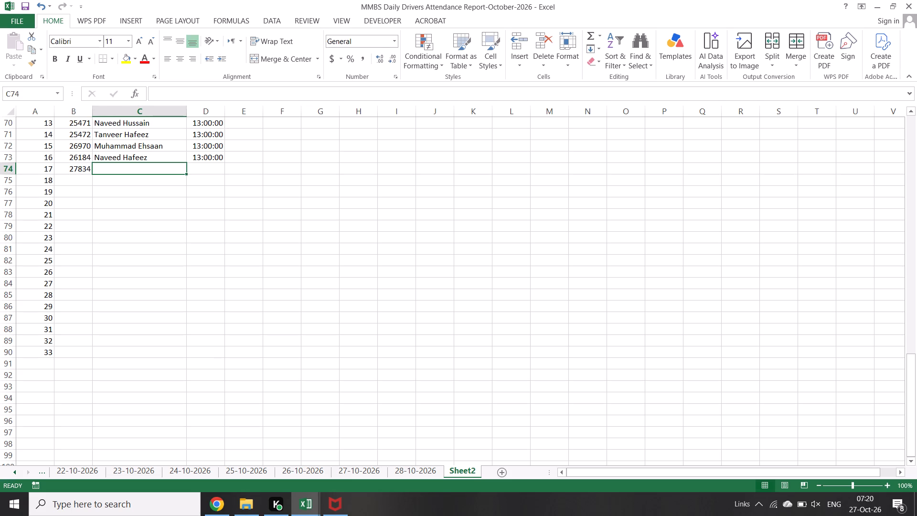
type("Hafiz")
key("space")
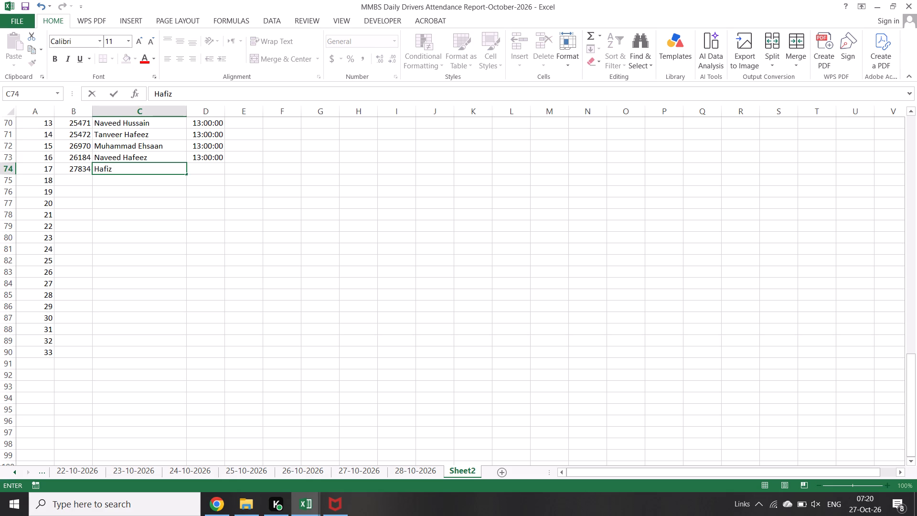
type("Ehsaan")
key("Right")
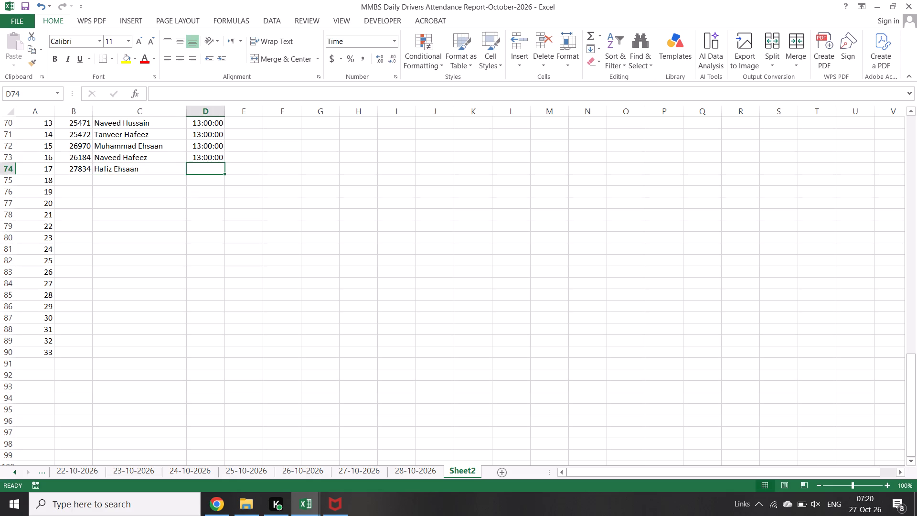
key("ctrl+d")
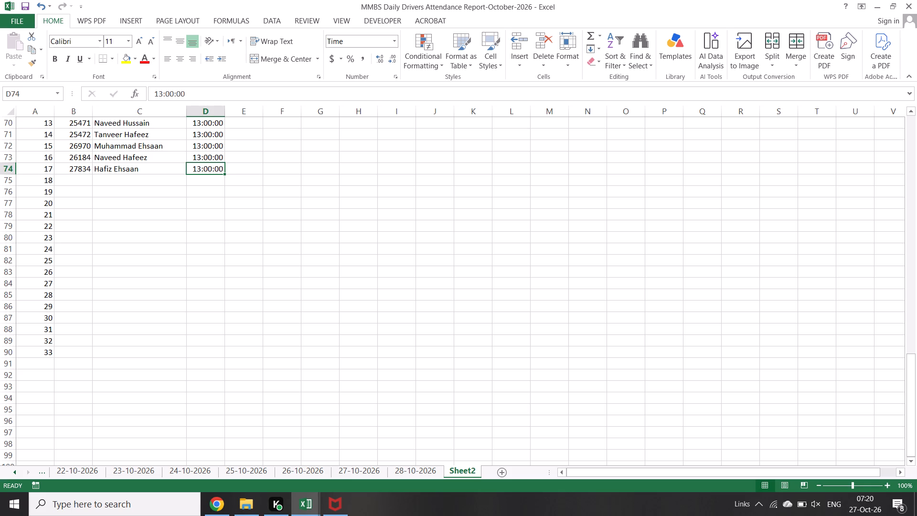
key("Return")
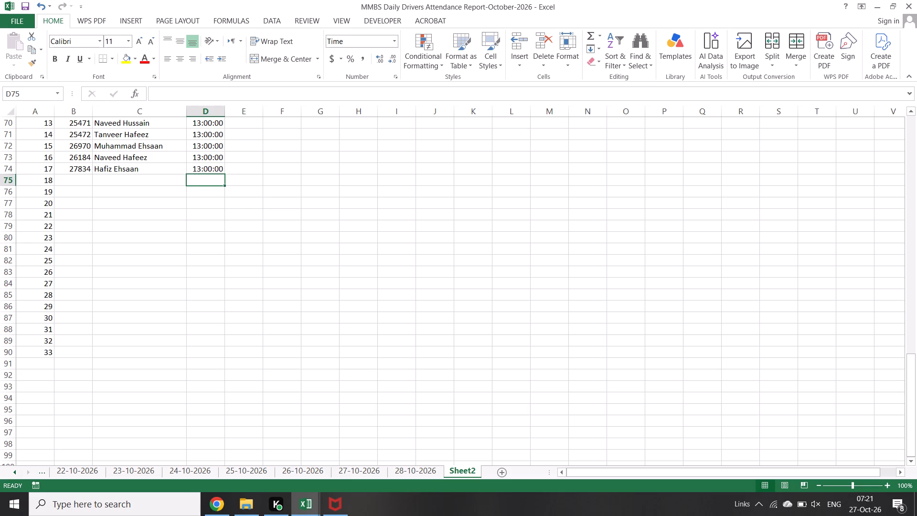
Save the MMBS Daily Drivers Attendance Report-October-2026 workbook with cell A1 of Sheet2 selected, and close it.
scroll(161, 268, "up", 20)
scroll(161, 268, "up", 19)
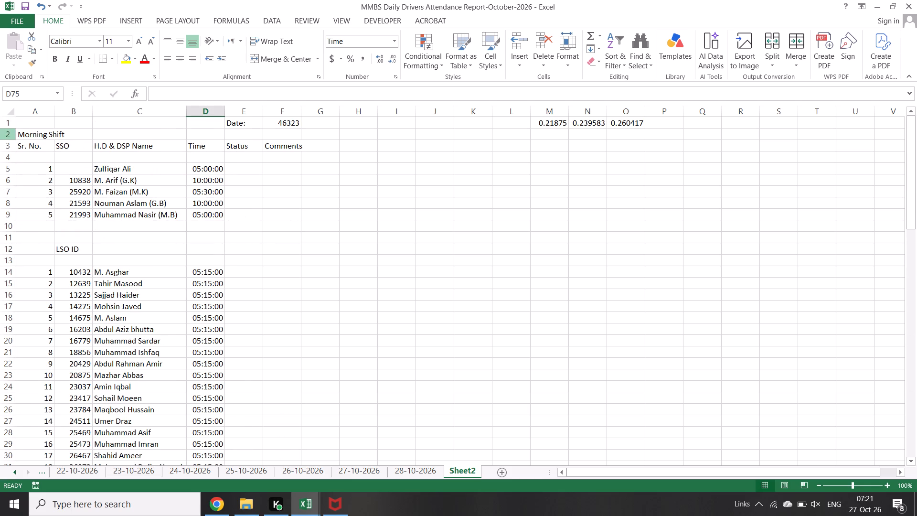
left_click(24, 122)
key("ctrl+s")
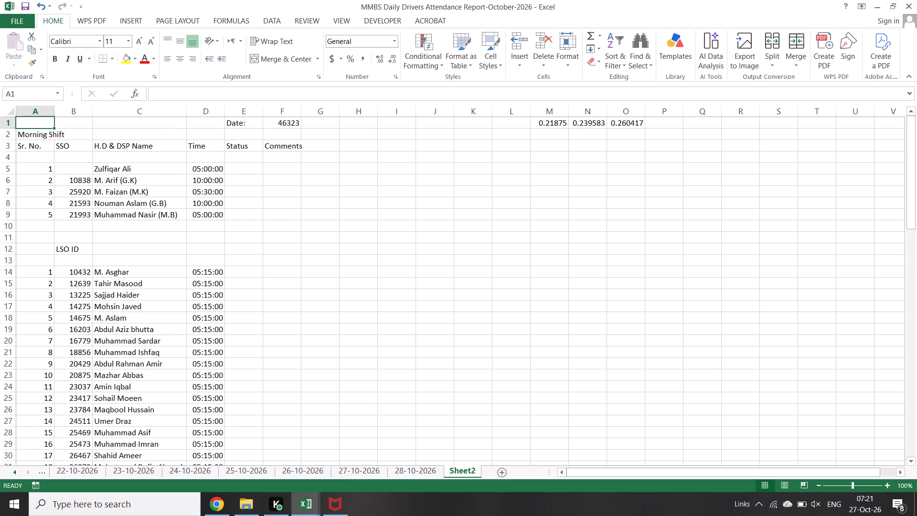
left_click(916, 0)
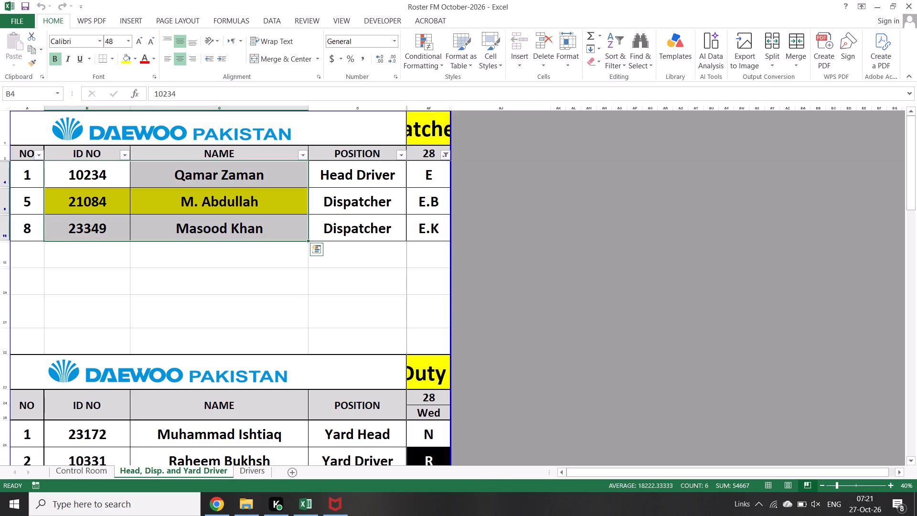
Close the Roster FM October-2026 workbook without saving its changes.
left_click(916, 0)
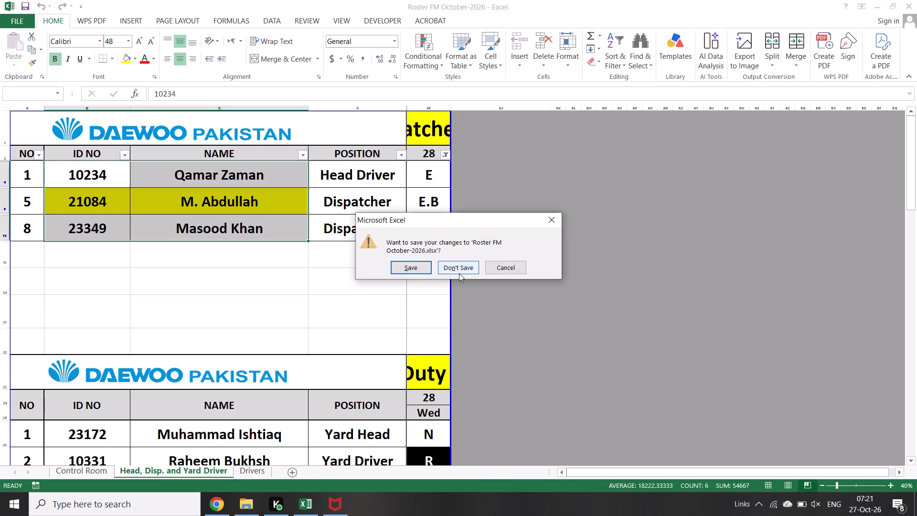
left_click(459, 273)
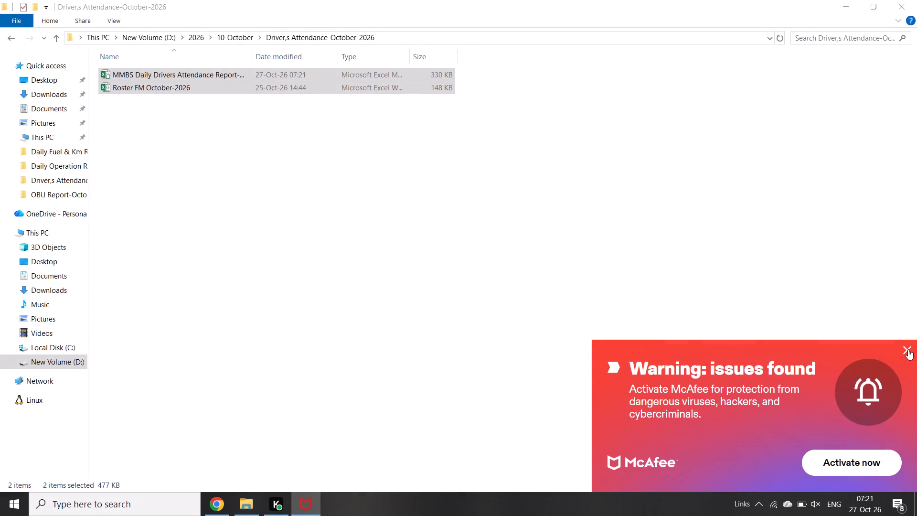
Dismiss the McAfee warning pop-up.
left_click(907, 349)
Deselect the two workbooks in the Driver,s Attendance-October-2026 folder and refresh the folder view.
left_click(436, 288)
right_click(288, 213)
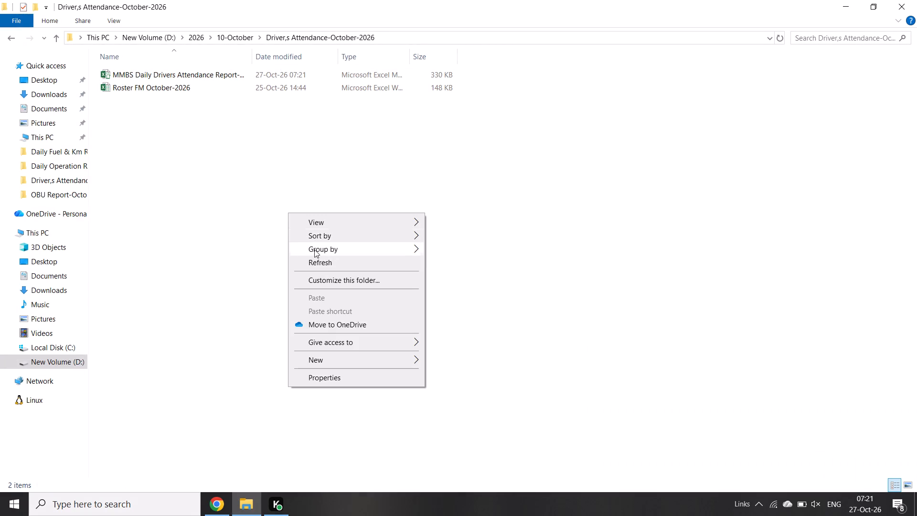
left_click(323, 269)
left_click(324, 266)
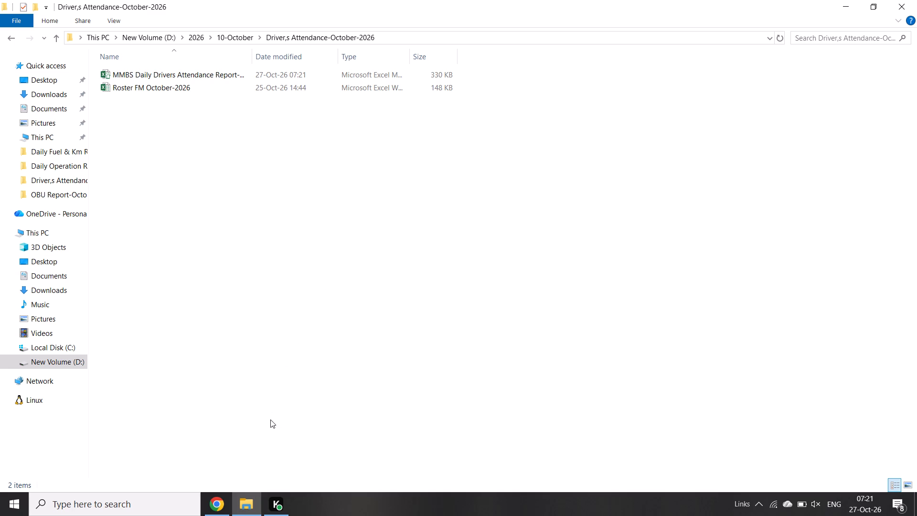
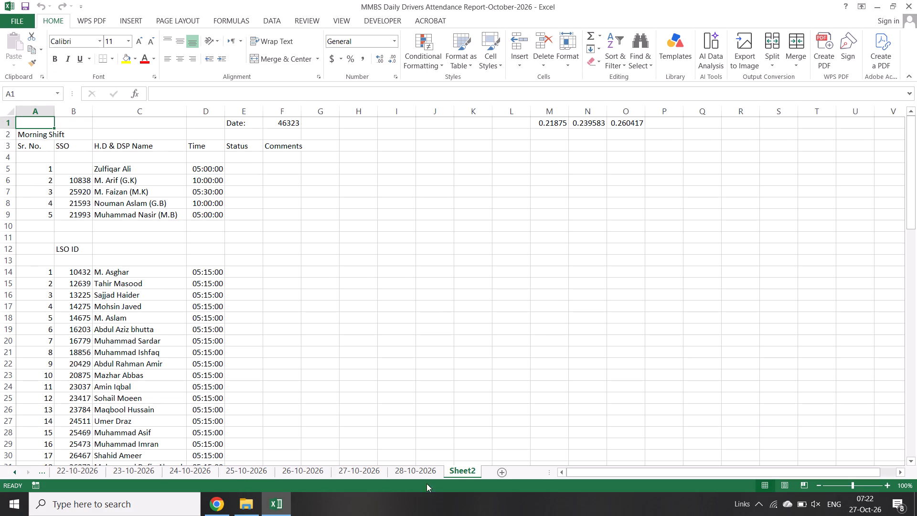
Delete Sheet2 from the MMBS Daily Drivers Attendance Report-October-2026 workbook.
right_click(458, 475)
left_click(511, 350)
left_click(446, 283)
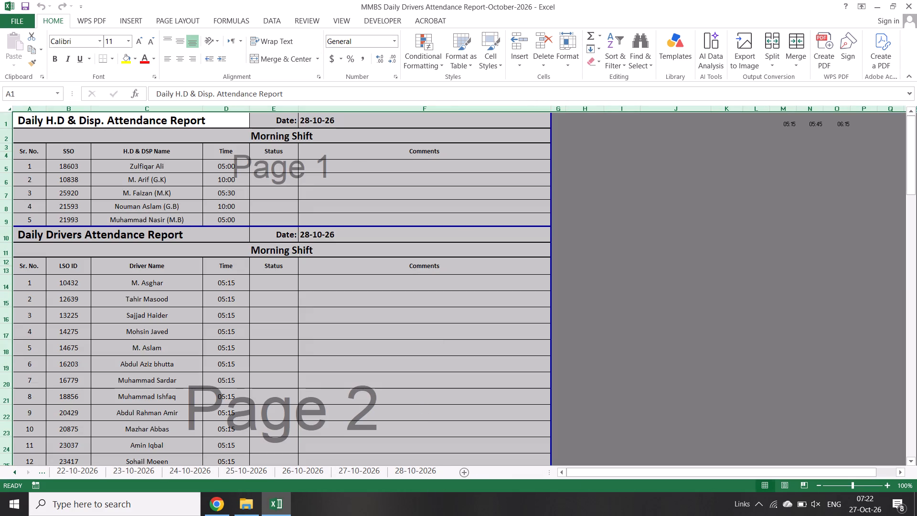
Save the attendance report workbook with date cell F1 of the 28-10-2026 sheet selected, and close it.
left_click(356, 277)
left_click(323, 127)
scroll(311, 236, "up", 4)
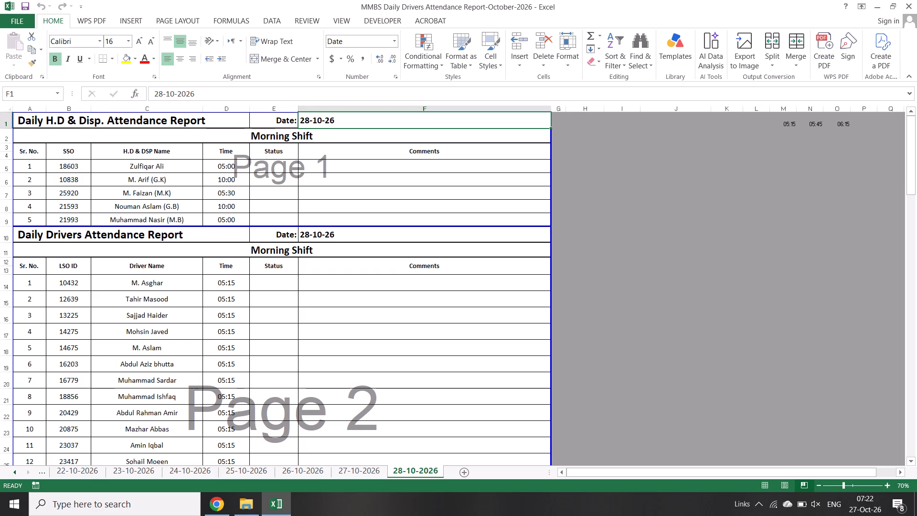
scroll(107, 353, "down", 6)
scroll(129, 392, "down", 14)
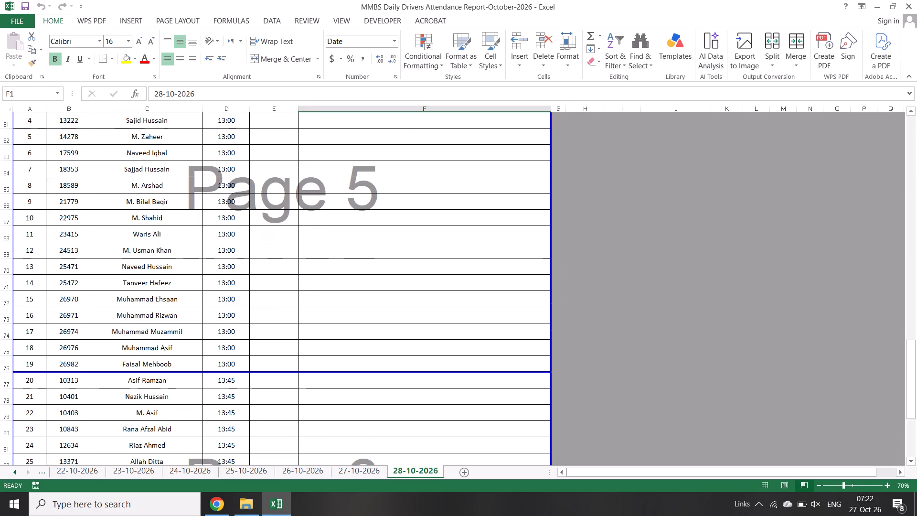
scroll(132, 393, "up", 20)
scroll(132, 393, "up", 7)
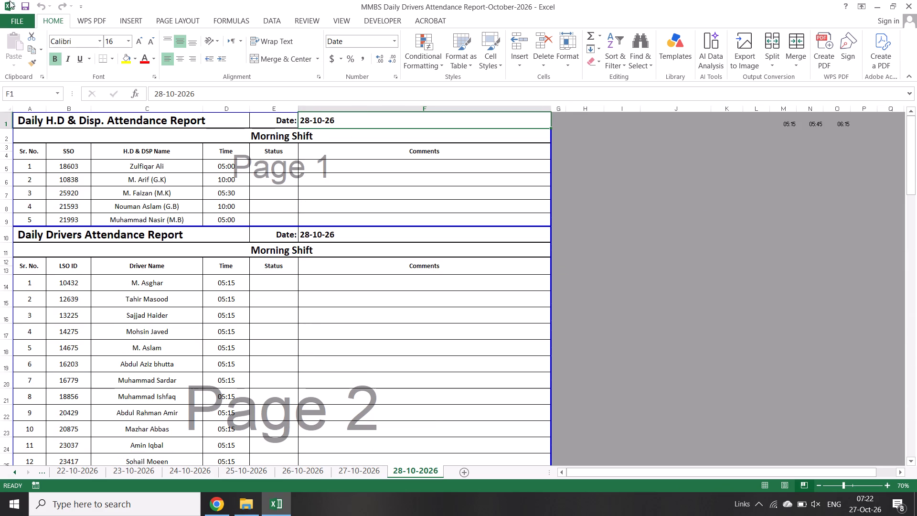
left_click(22, 6)
left_click(916, 0)
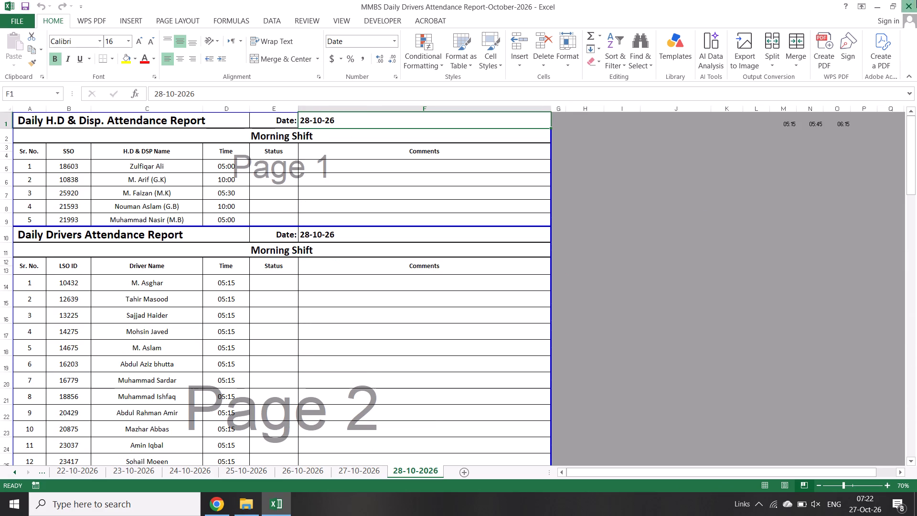